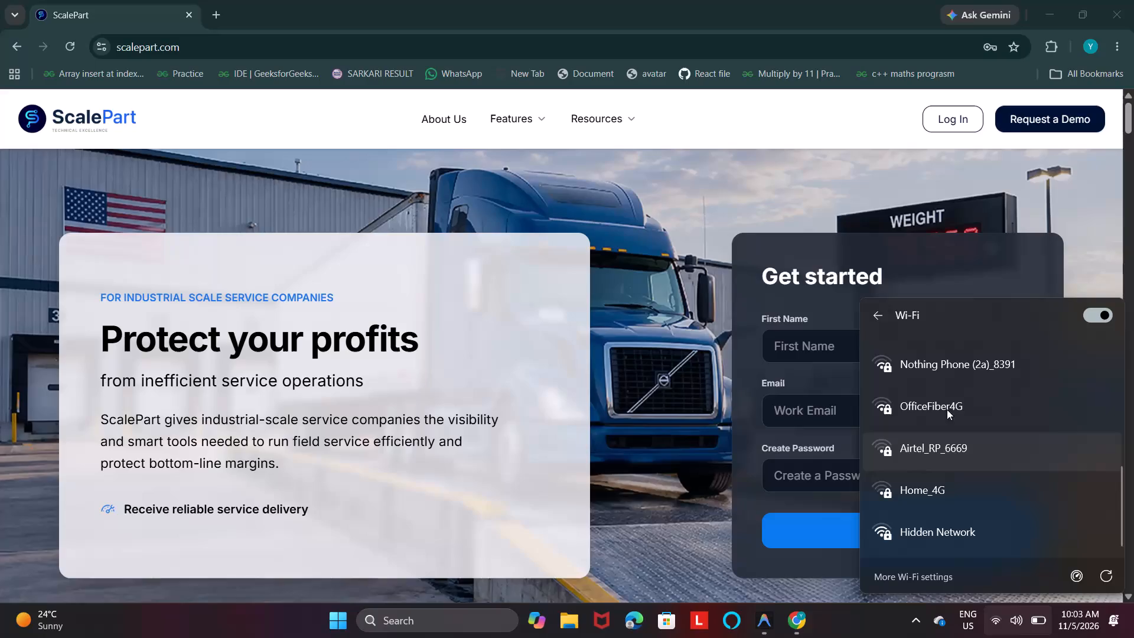
Dismiss the Wi-Fi network list and open a new browser tab alongside the ScalePart page.
left_click(819, 165)
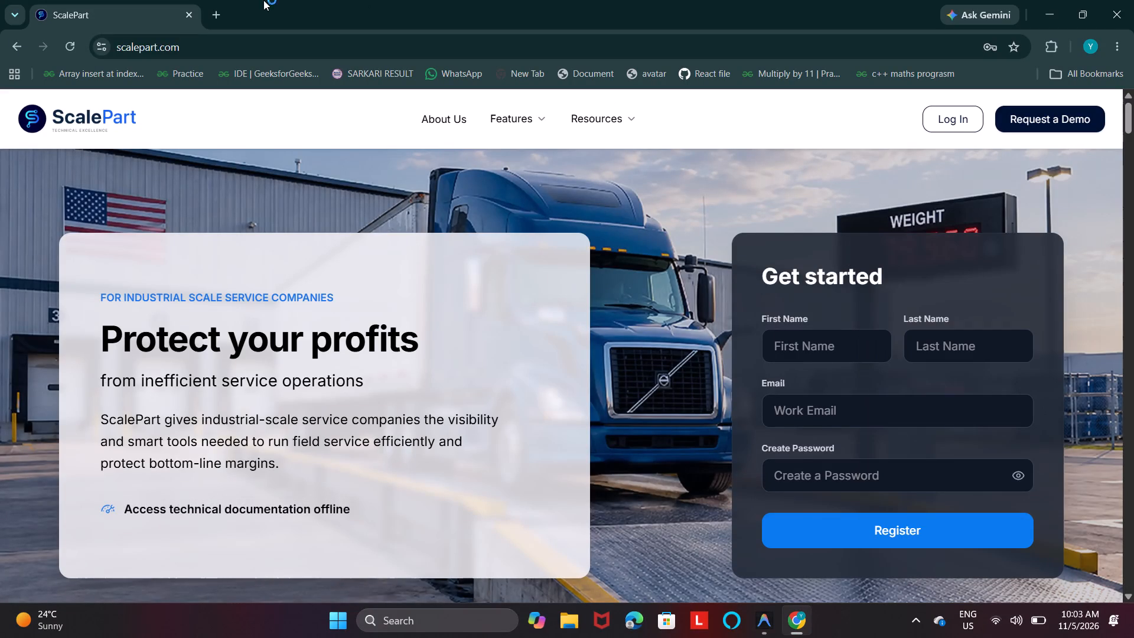
left_click(211, 14)
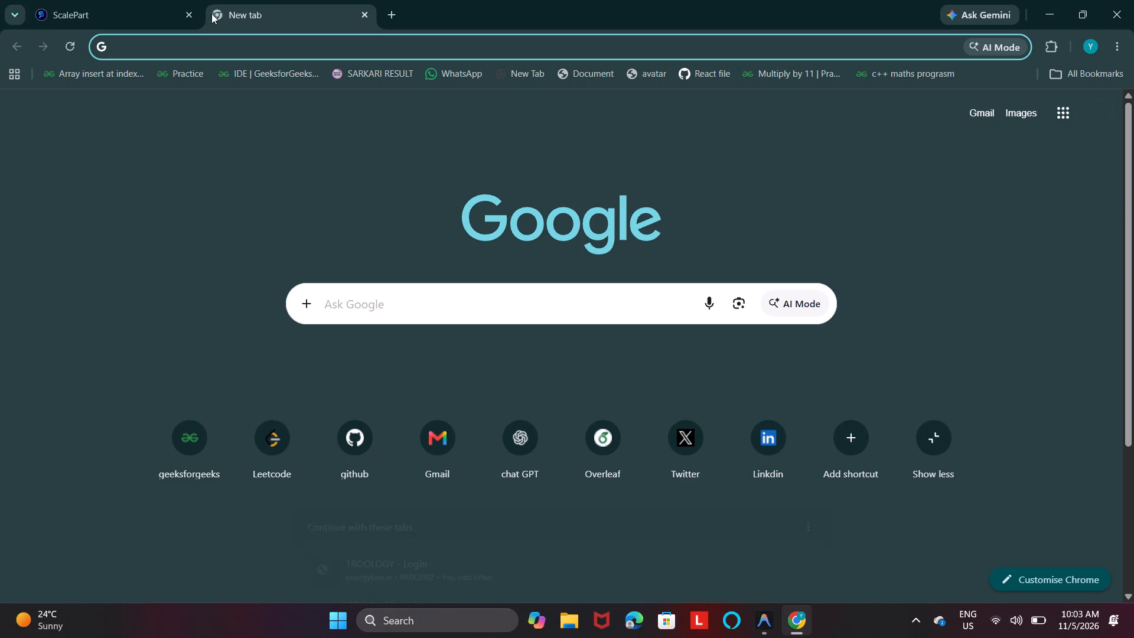
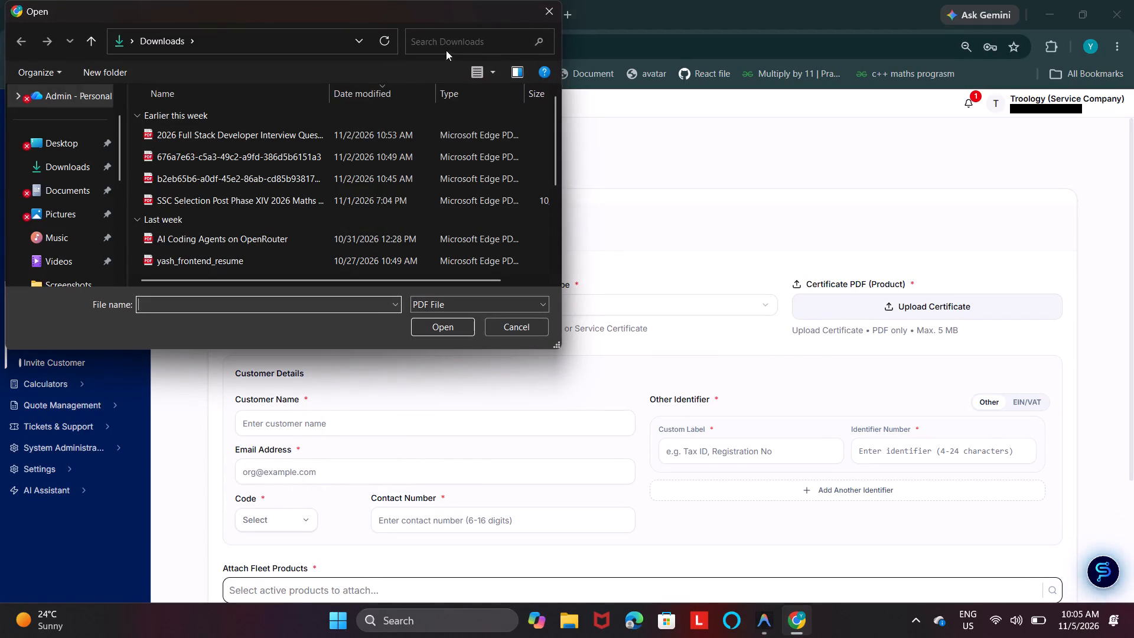
Upload the yash_frontend_resume PDF from Downloads as the product certificate on the customer invitation form.
left_click(290, 255)
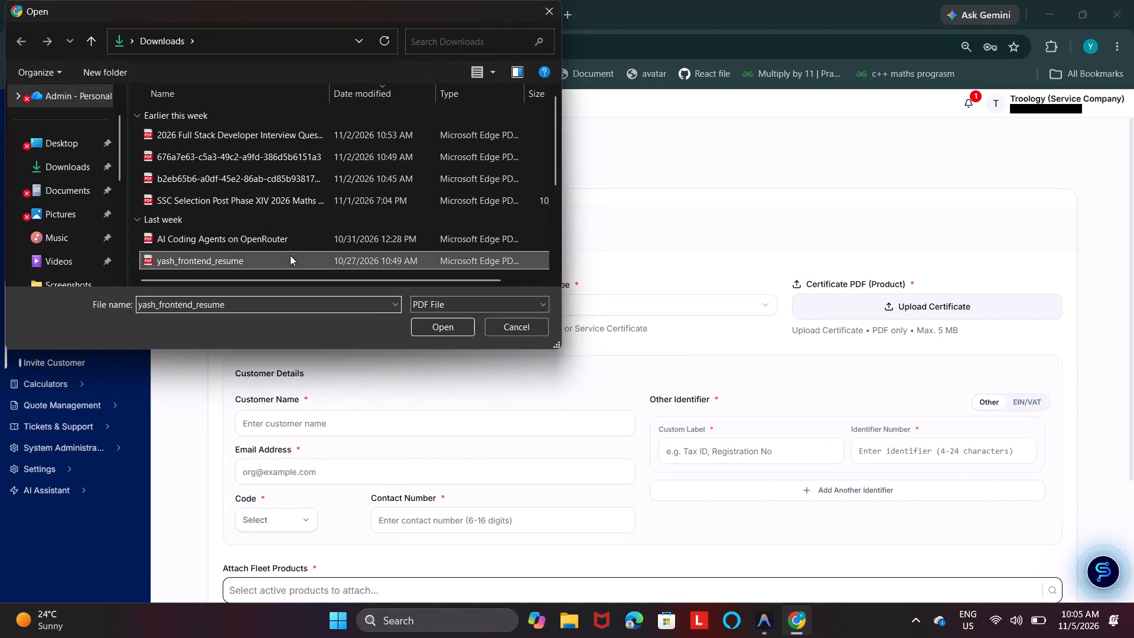
left_click(436, 327)
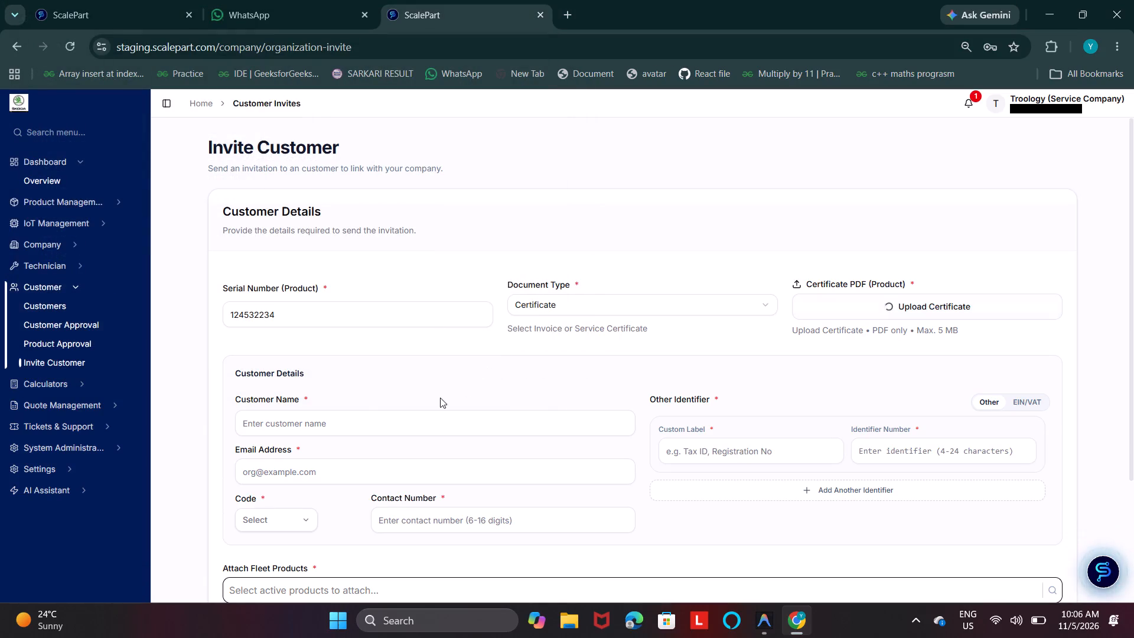
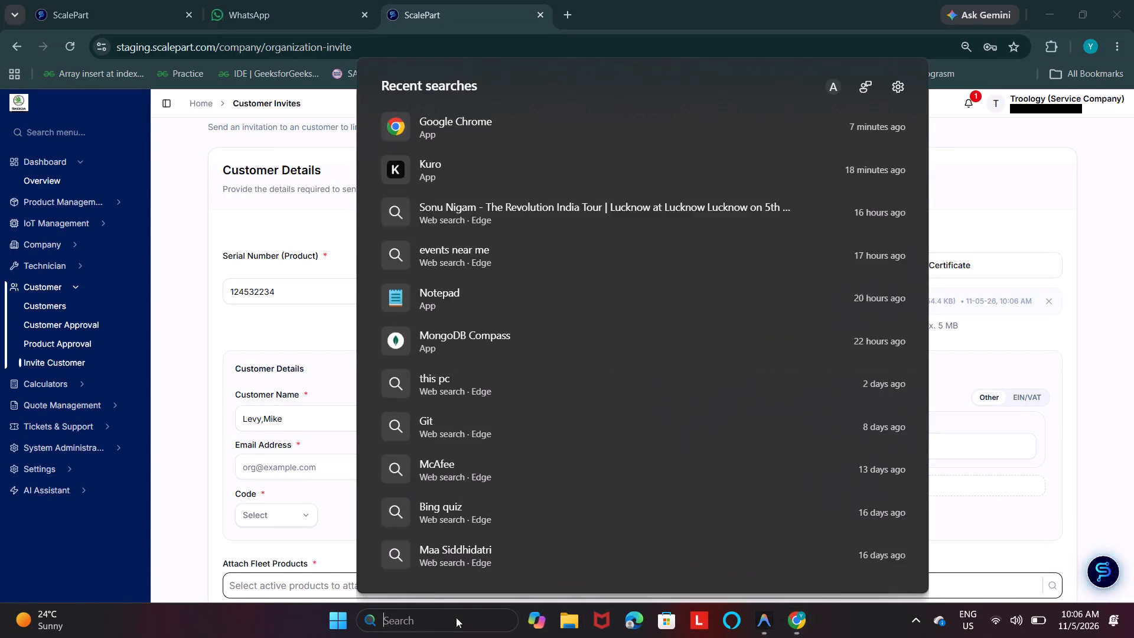
Search the computer for "mon" and launch MongoDB Compass.
type("mon")
key("Return")
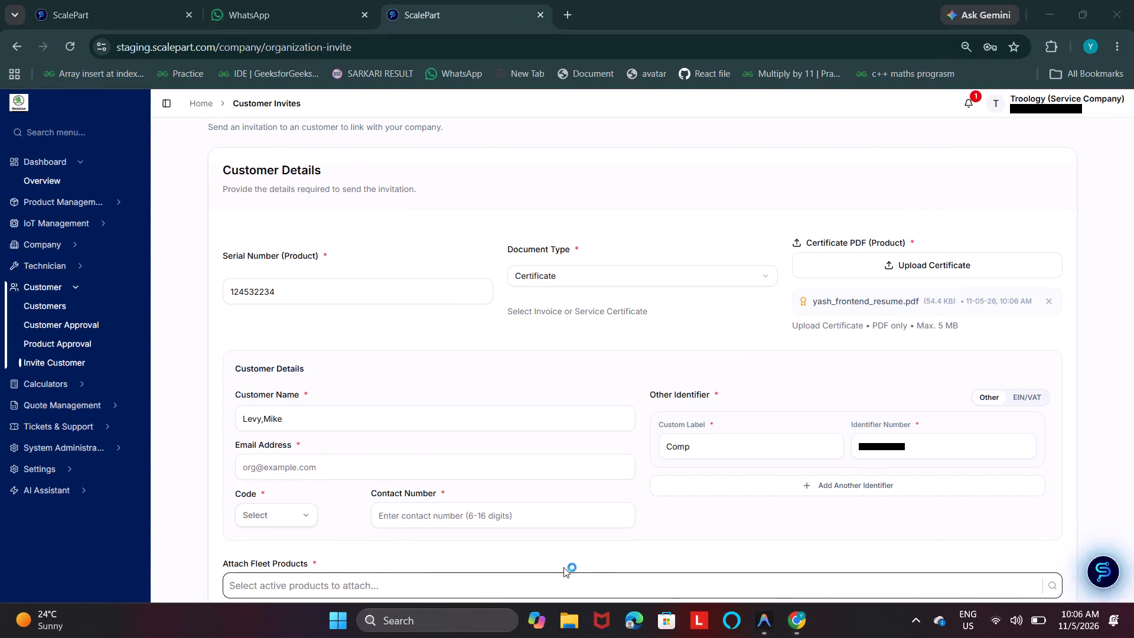
Open the Code choices for the customer's contact number on the ScalePart invitation form.
scroll(514, 535, "down", 1)
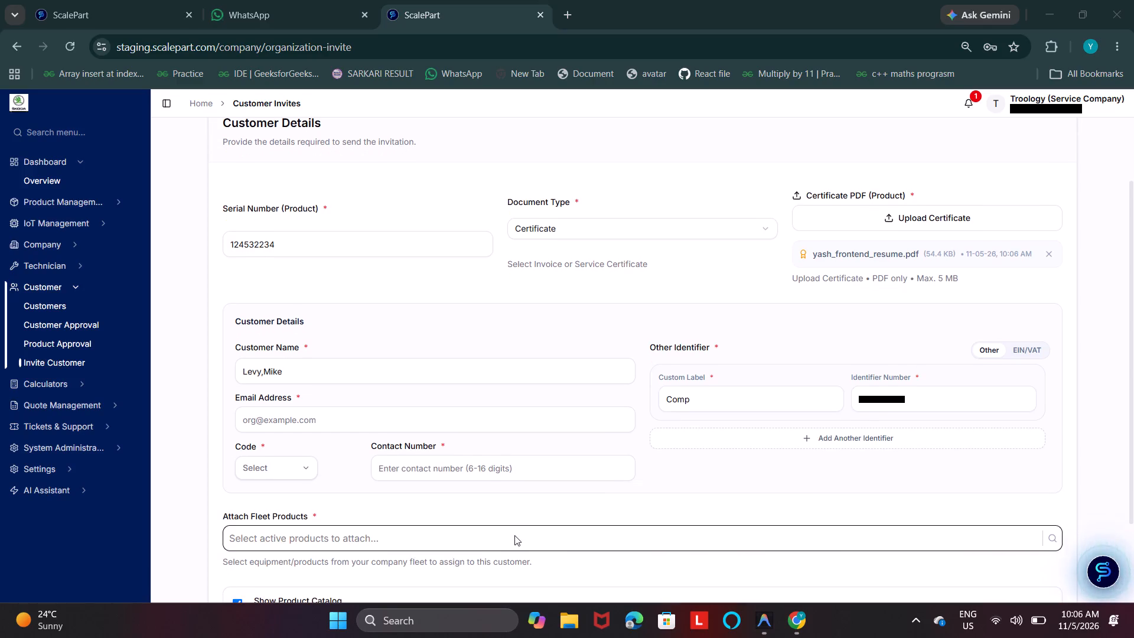
left_click(286, 469)
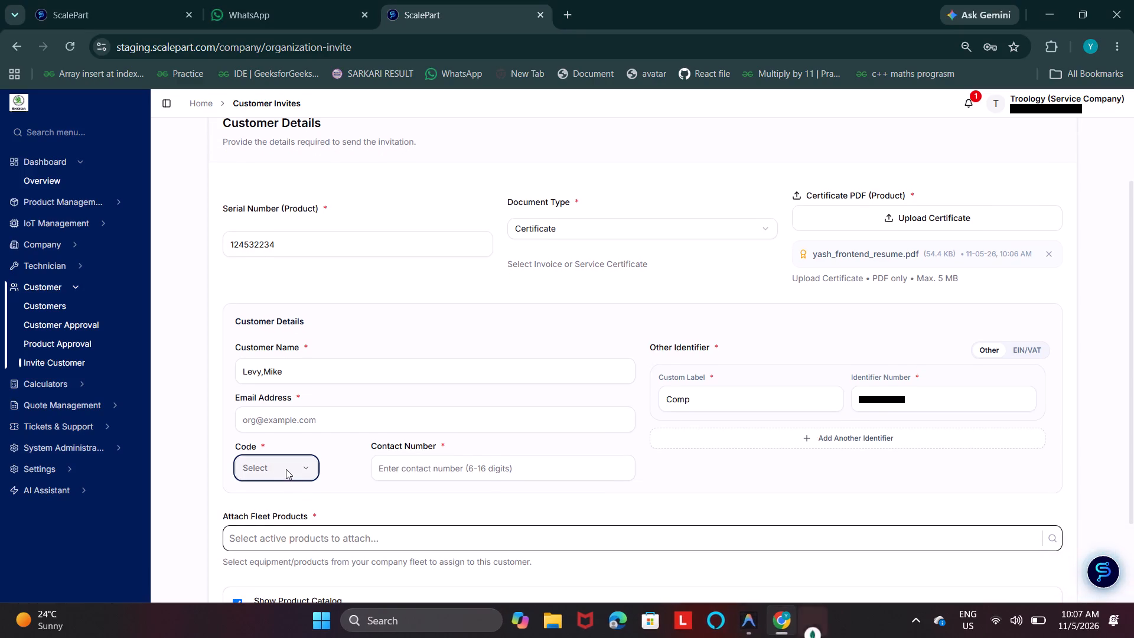
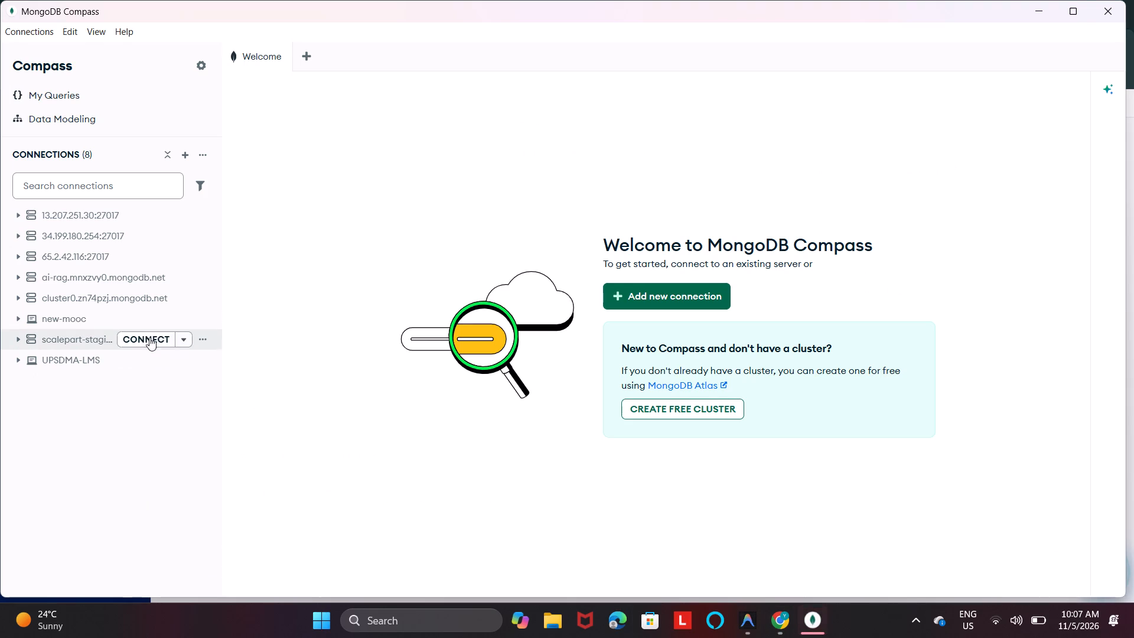
Connect to scalepart-staging and open the organizations collection in the scalepartStaging database.
left_click(149, 335)
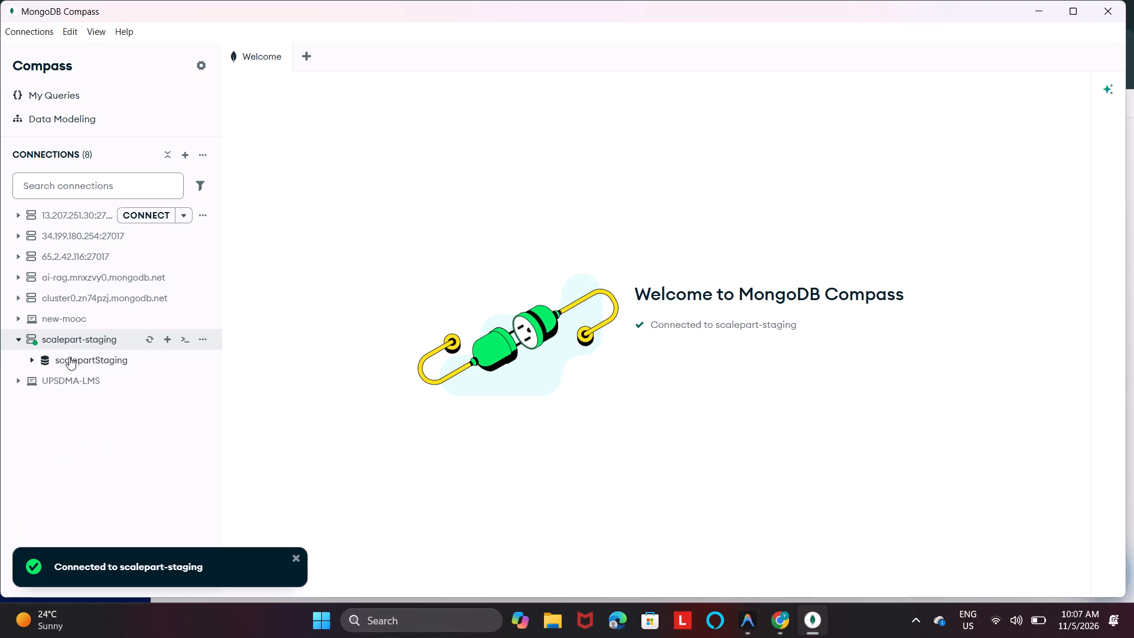
left_click(90, 356)
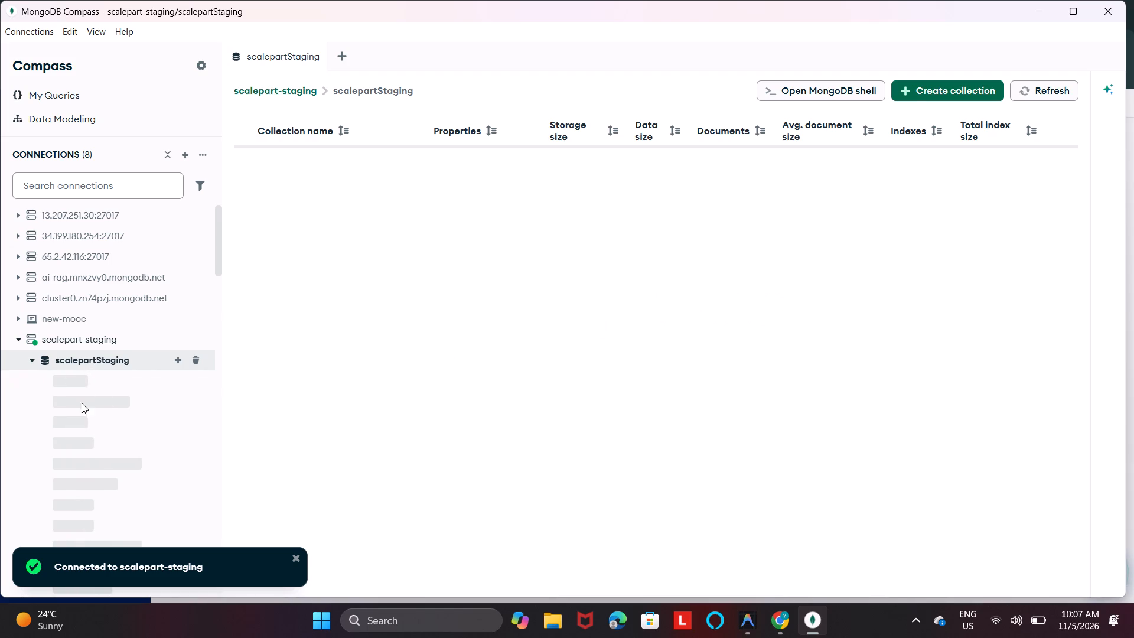
scroll(80, 440, "down", 5)
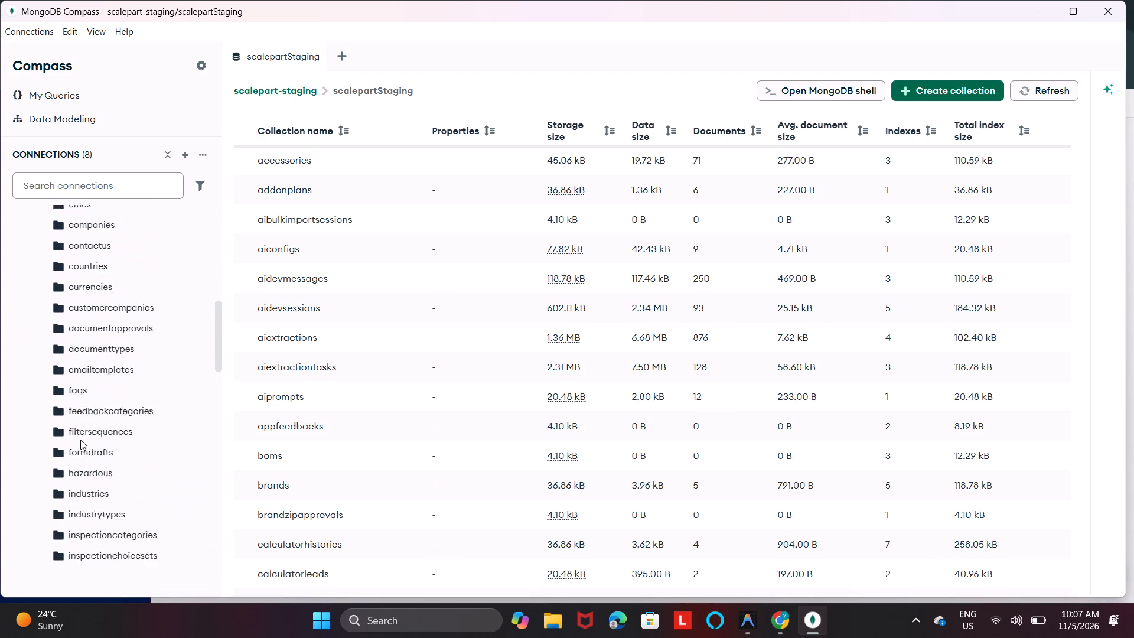
scroll(80, 440, "down", 6)
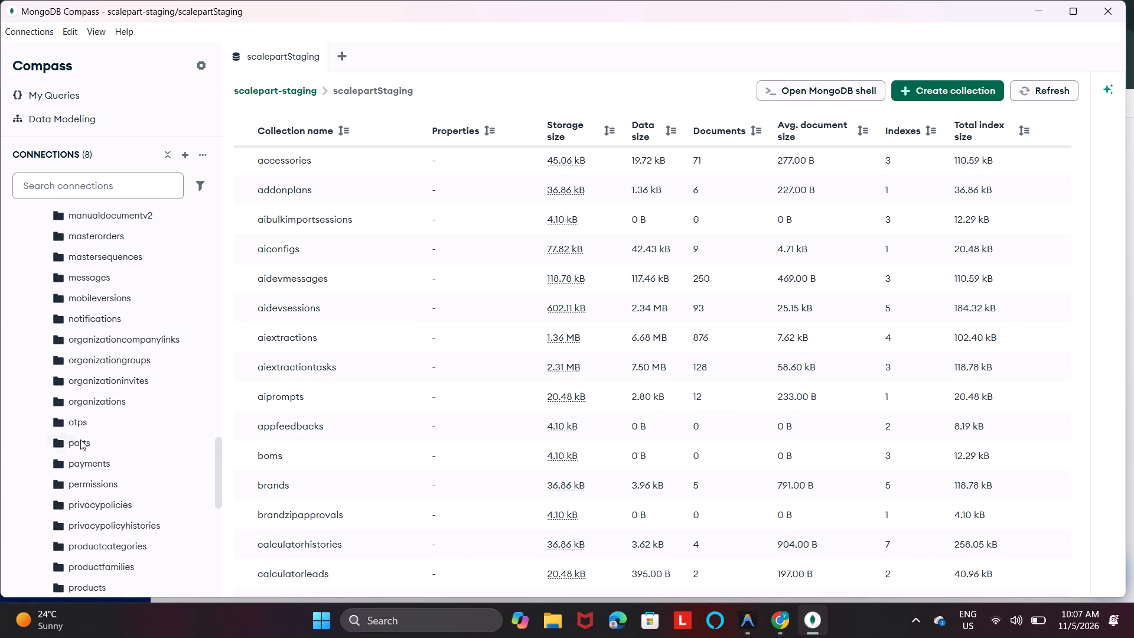
left_click(86, 405)
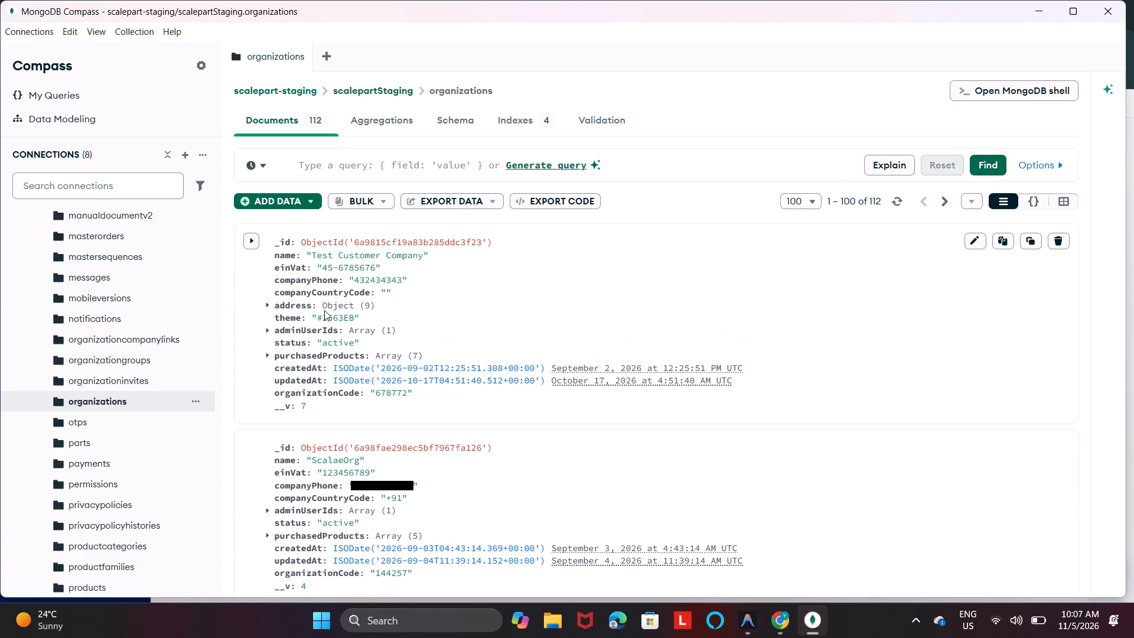
Copy the einVat value from the Test Customer Company document.
triple_click(340, 266)
key("ctrl+a")
key("ctrl+c")
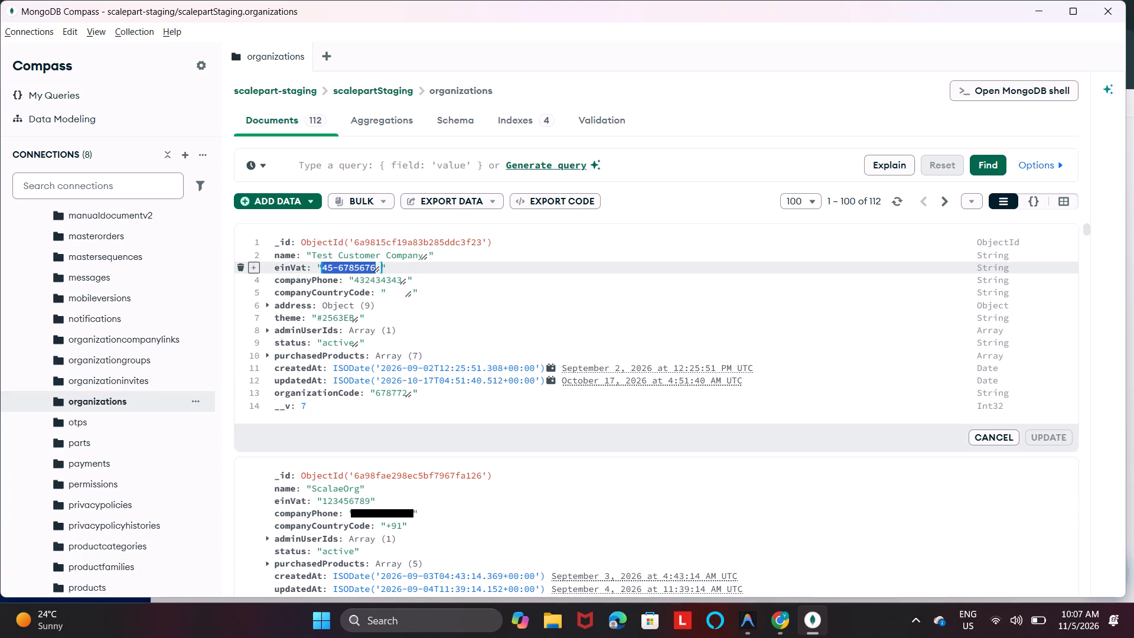
Back on the ScalePart invitation form in Chrome, change the customer's identifier type to EIN/VAT and paste the copied einVat value.
key("alt+Tab")
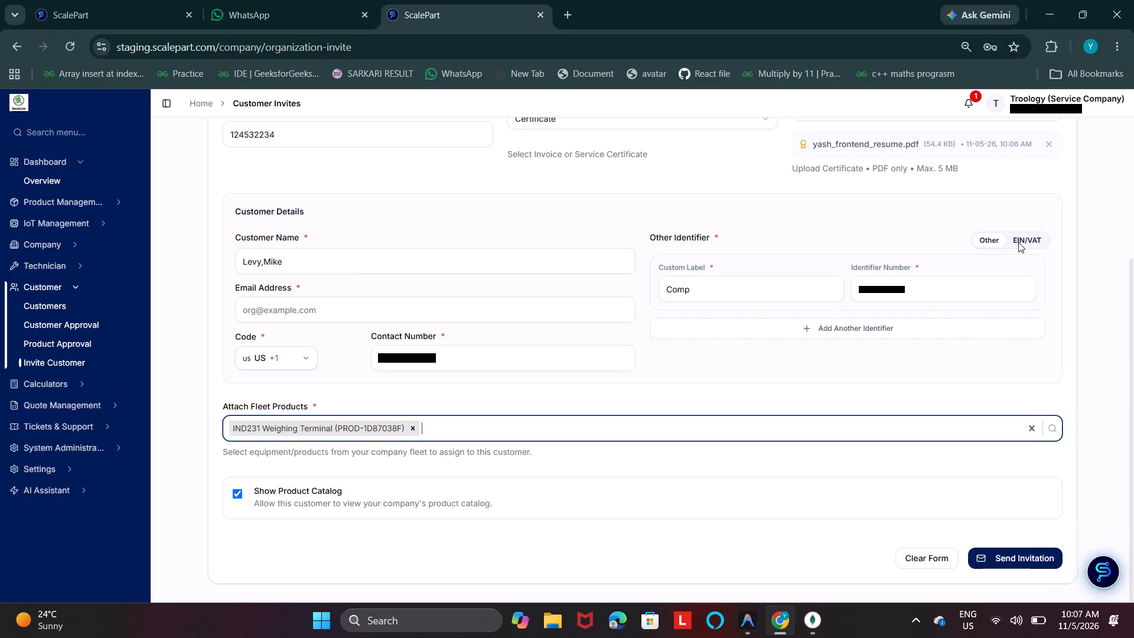
left_click(1018, 242)
left_click(743, 270, "ctrl")
key("ctrl+v")
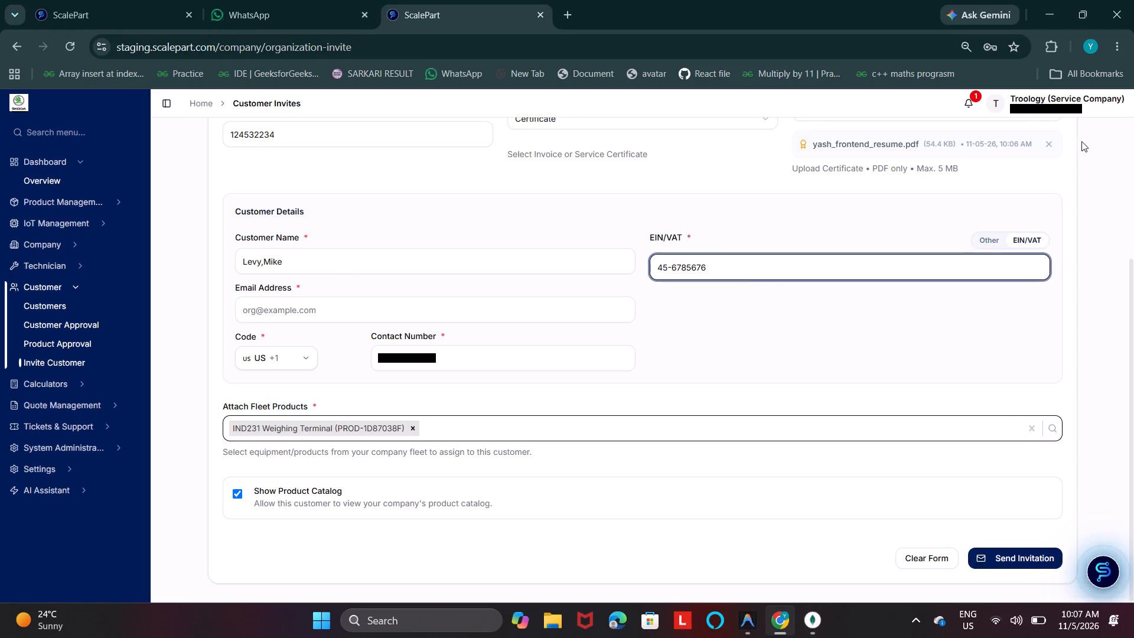
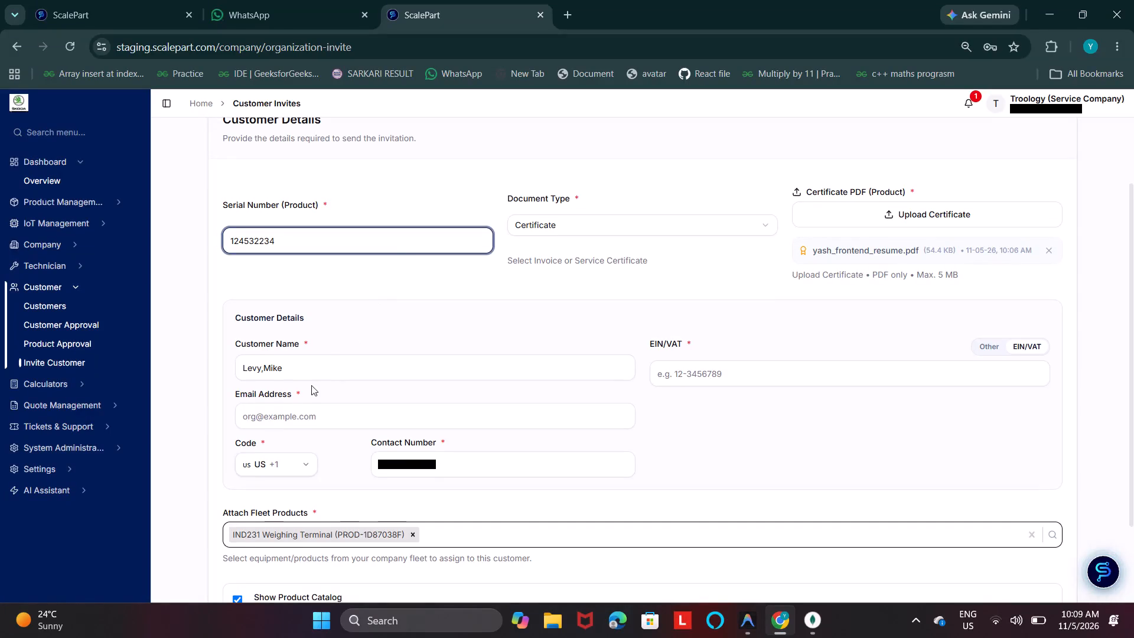
Switch to the Cech Scales invitation form and enter the same customer name as on the staging form.
left_click(312, 374)
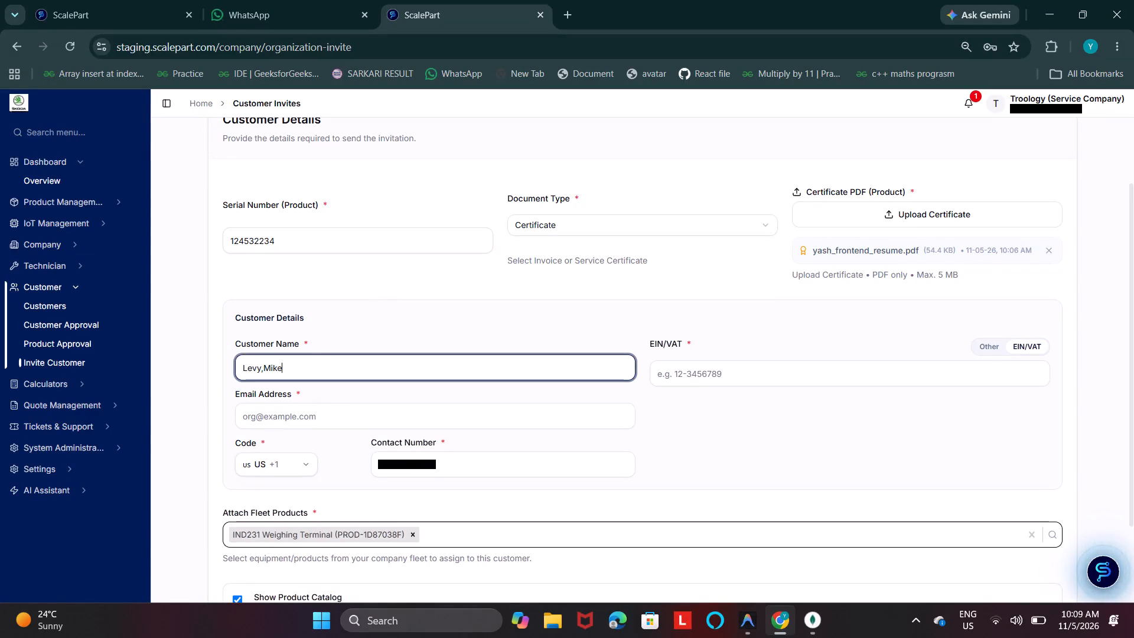
left_click(113, 6)
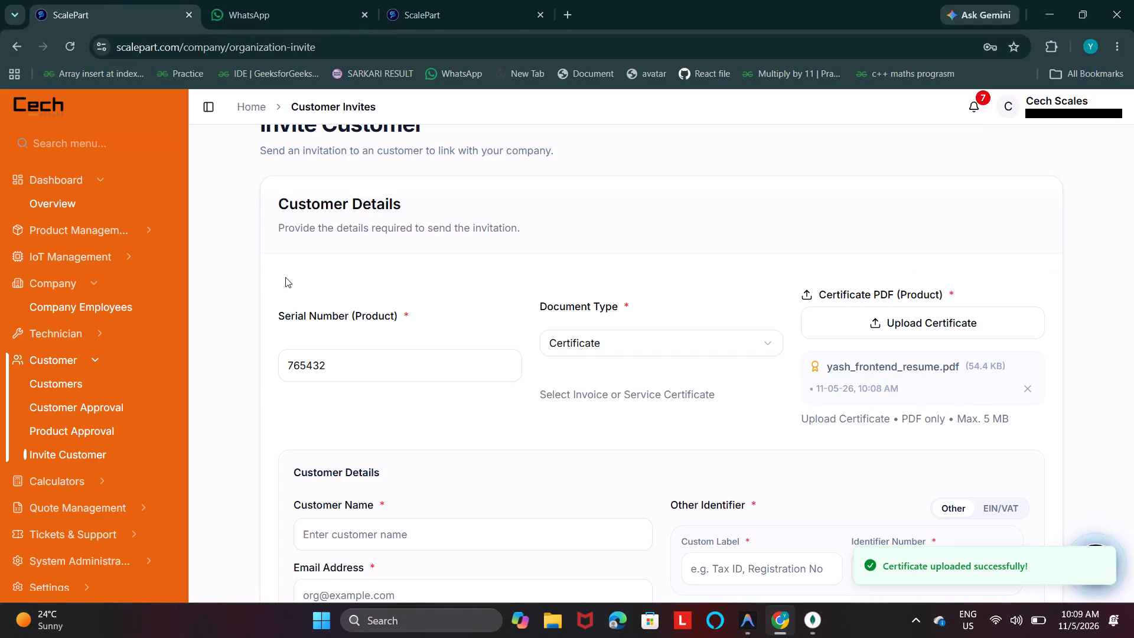
scroll(380, 467, "down", 1)
left_click(335, 356)
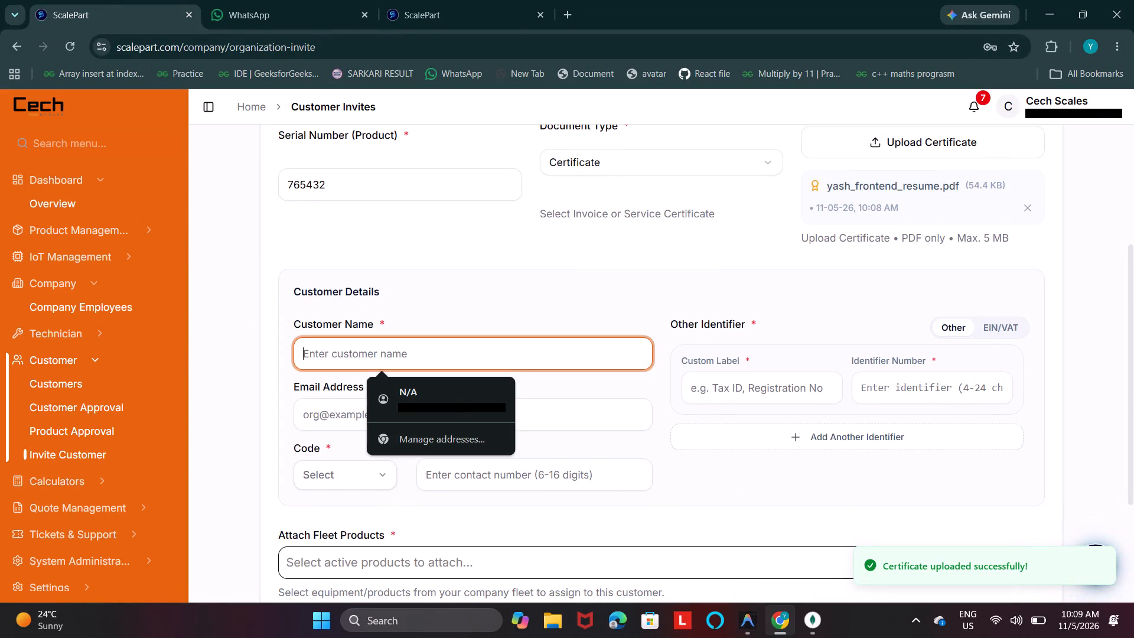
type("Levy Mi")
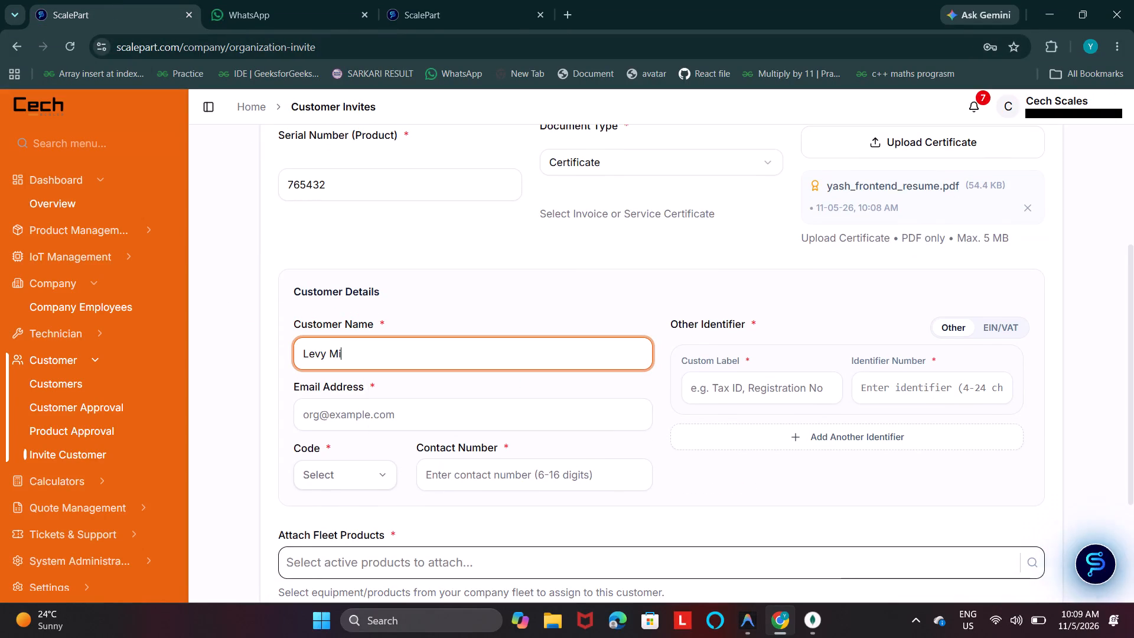
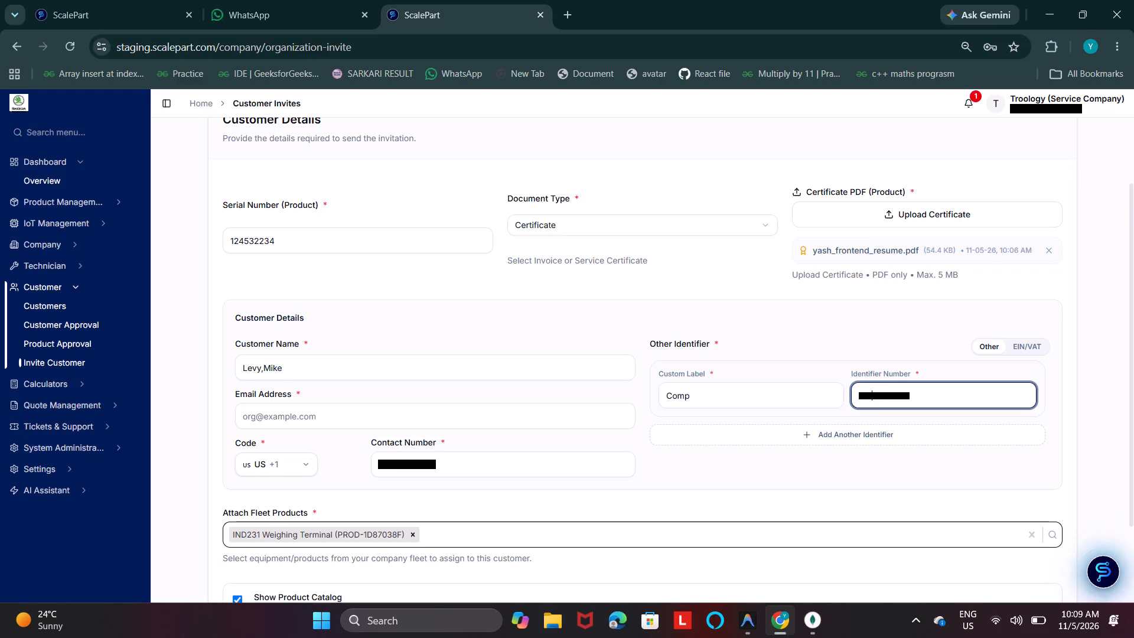
Insert spaces between the character groups of the Comp identifier number in the customer details.
key("space")
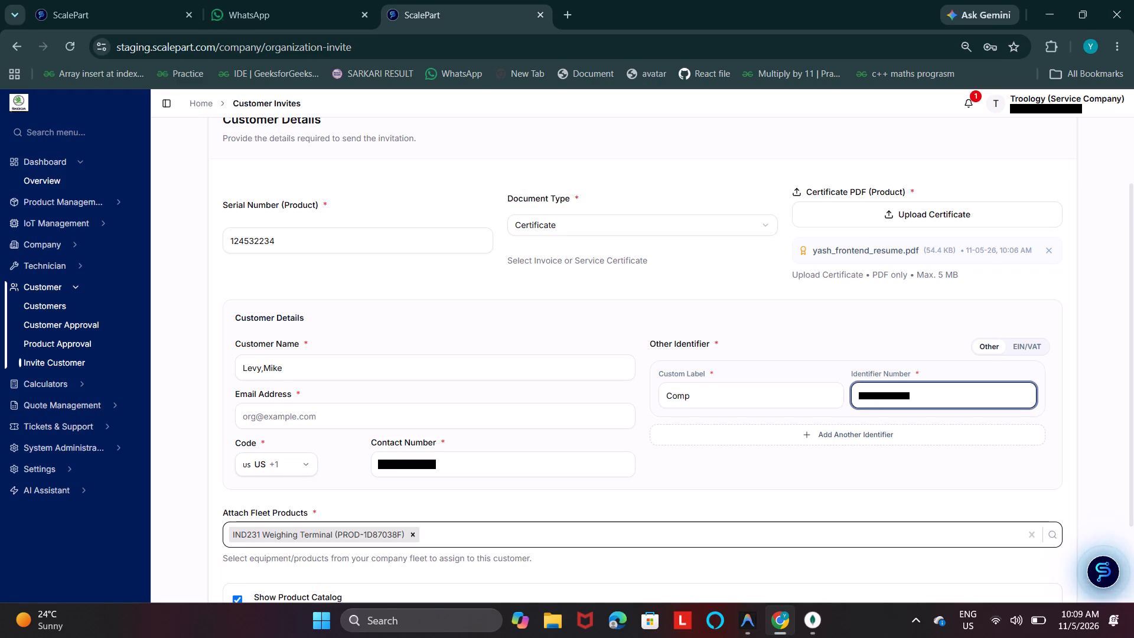
left_click(890, 398)
key("space")
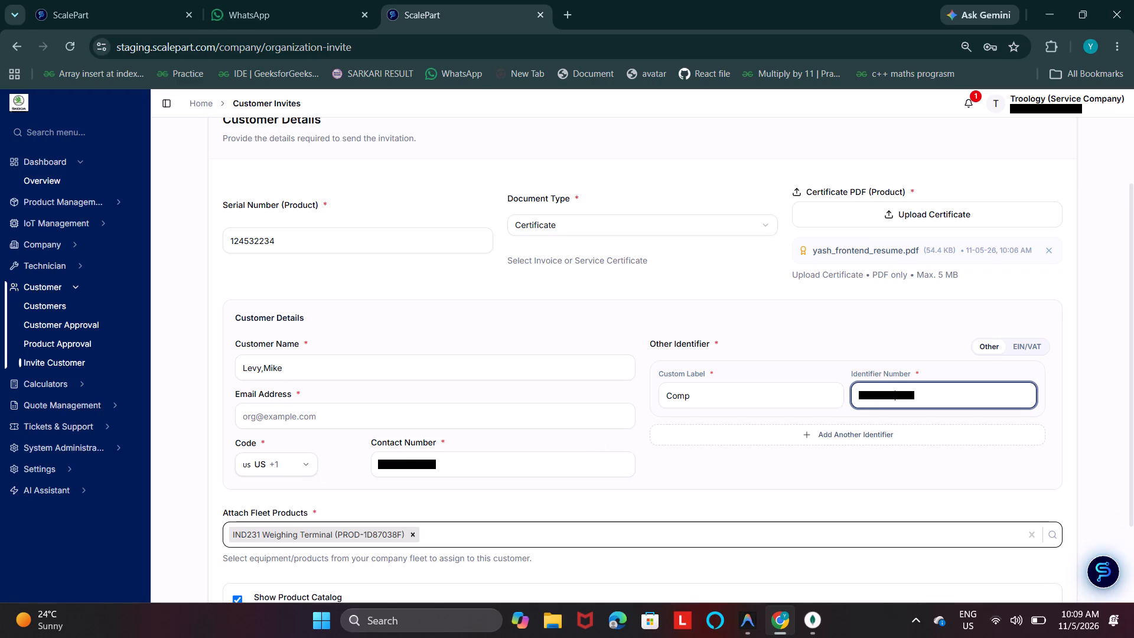
scroll(455, 468, "down", 1)
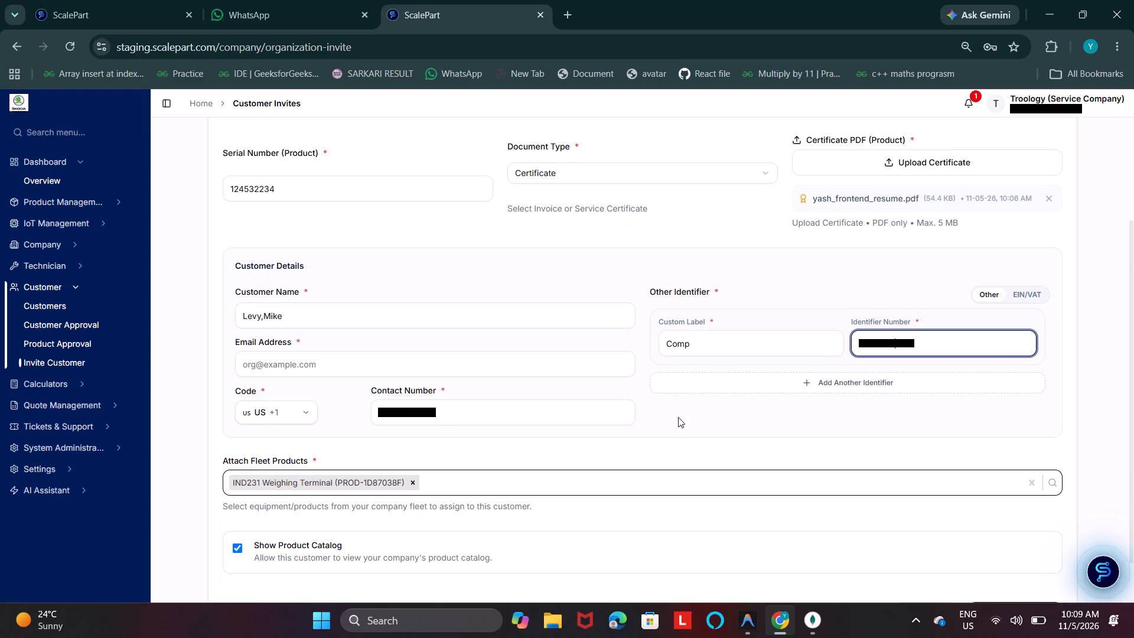
left_click(678, 417)
scroll(452, 389, "up", 1)
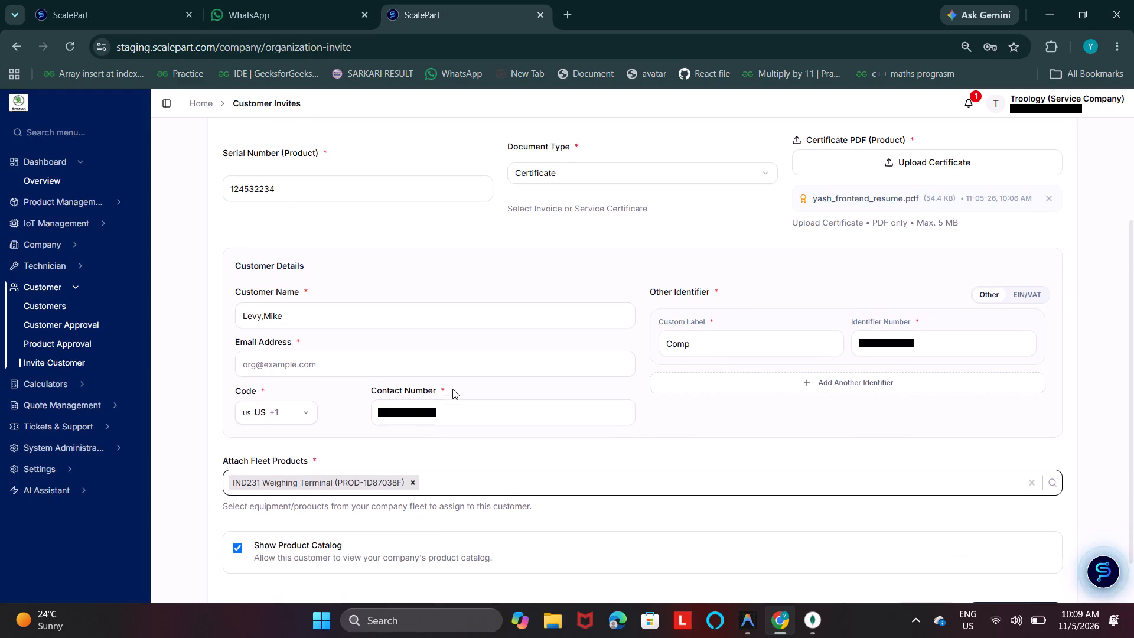
scroll(452, 389, "up", 1)
On the Cech Scales invitation form on scalepart.com, set the Other Identifier's custom label to Comp.
left_click(119, 0)
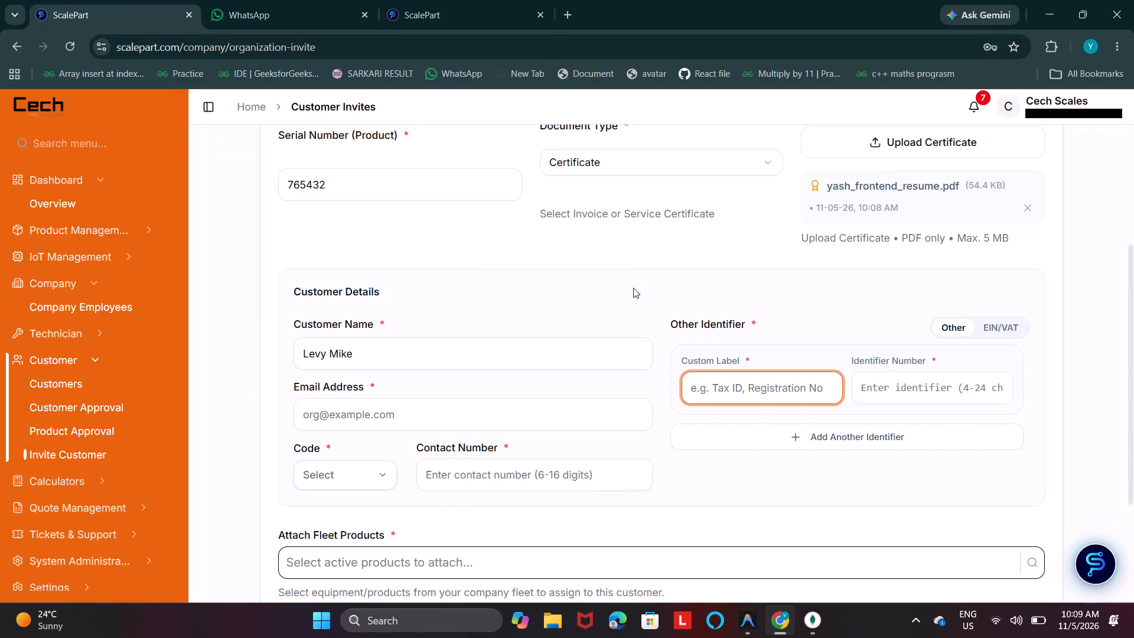
left_click(735, 384)
type("Comp")
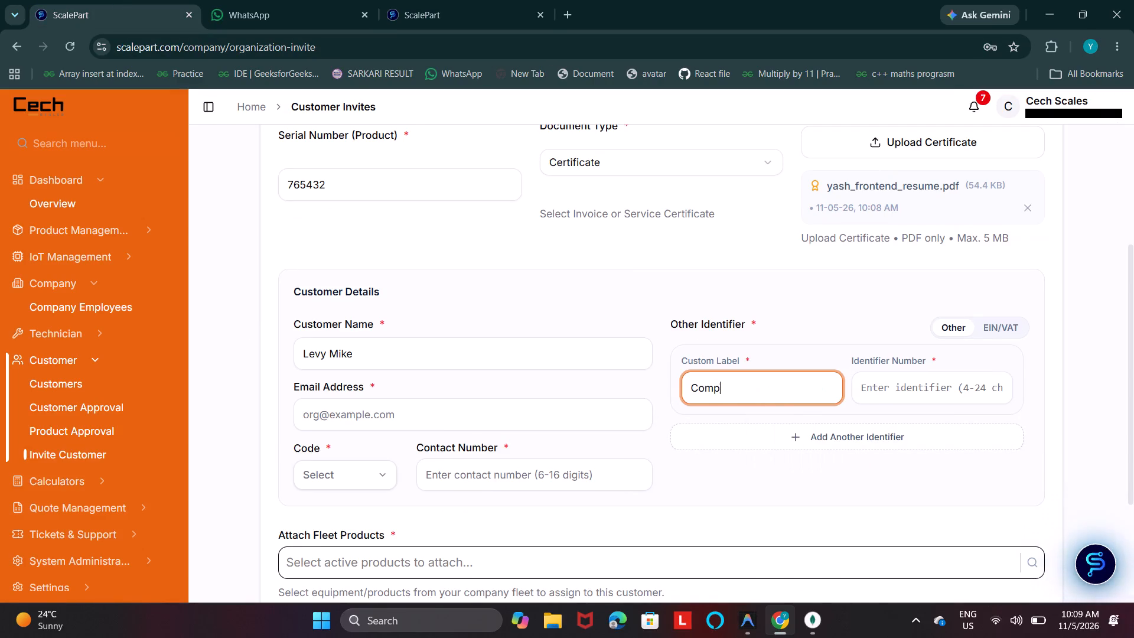
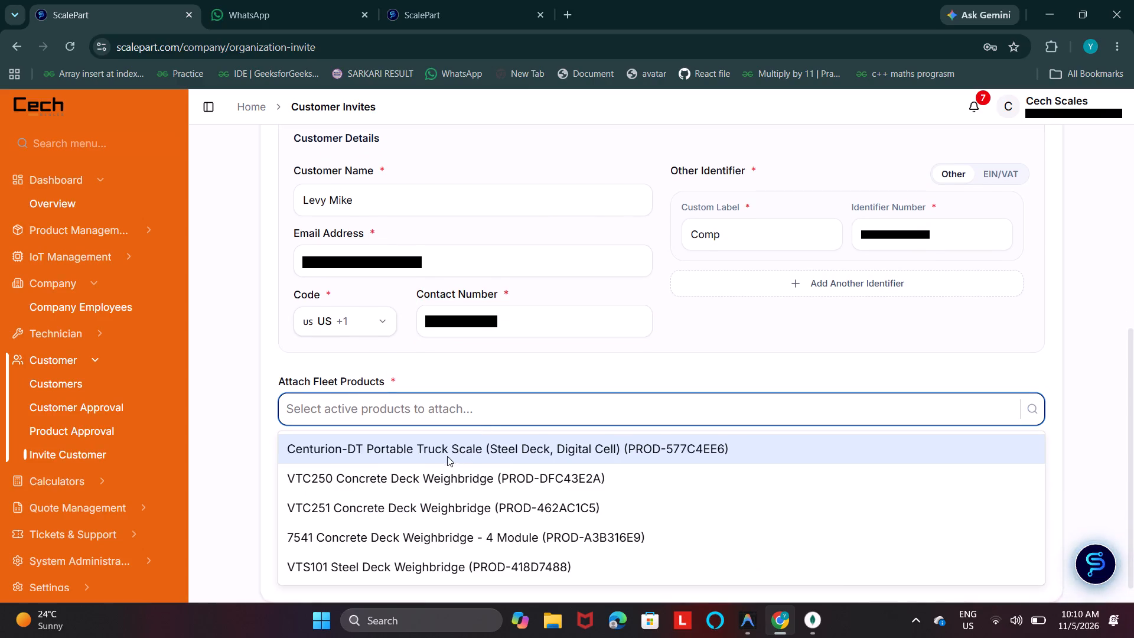
Attach the fleet product Centurion-DT Portable Truck Scale (Steel Deck, Digital Cell) to the customer invitation.
left_click(443, 448)
Open the browser's network inspector for the invitation page and collapse the site's navigation sidebar.
scroll(563, 471, "down", 1)
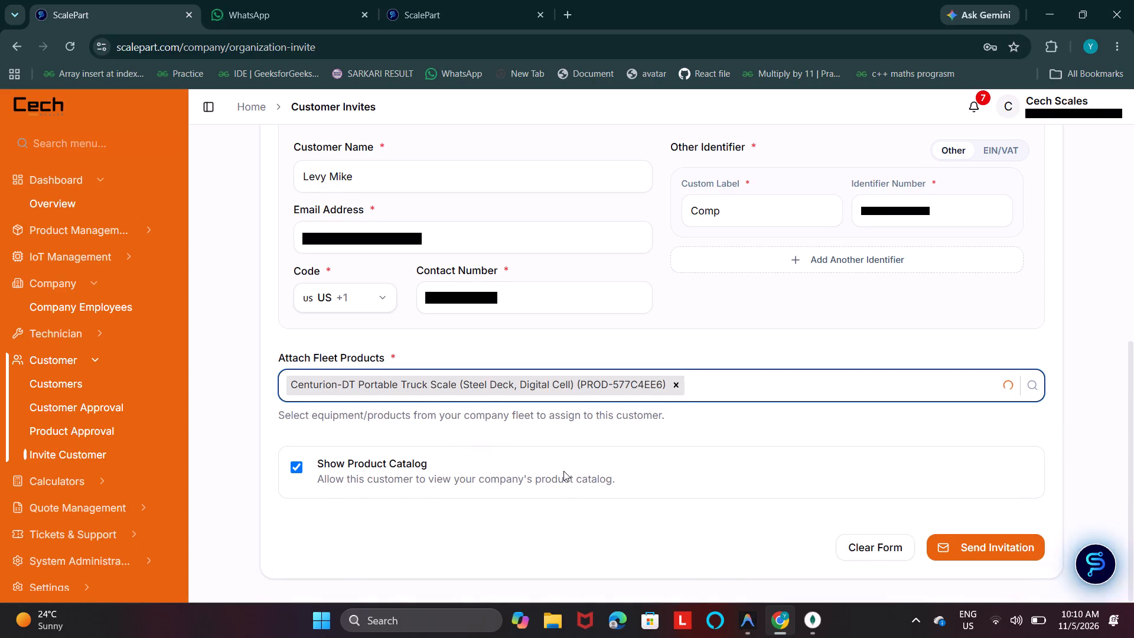
right_click(563, 471)
left_click(627, 453)
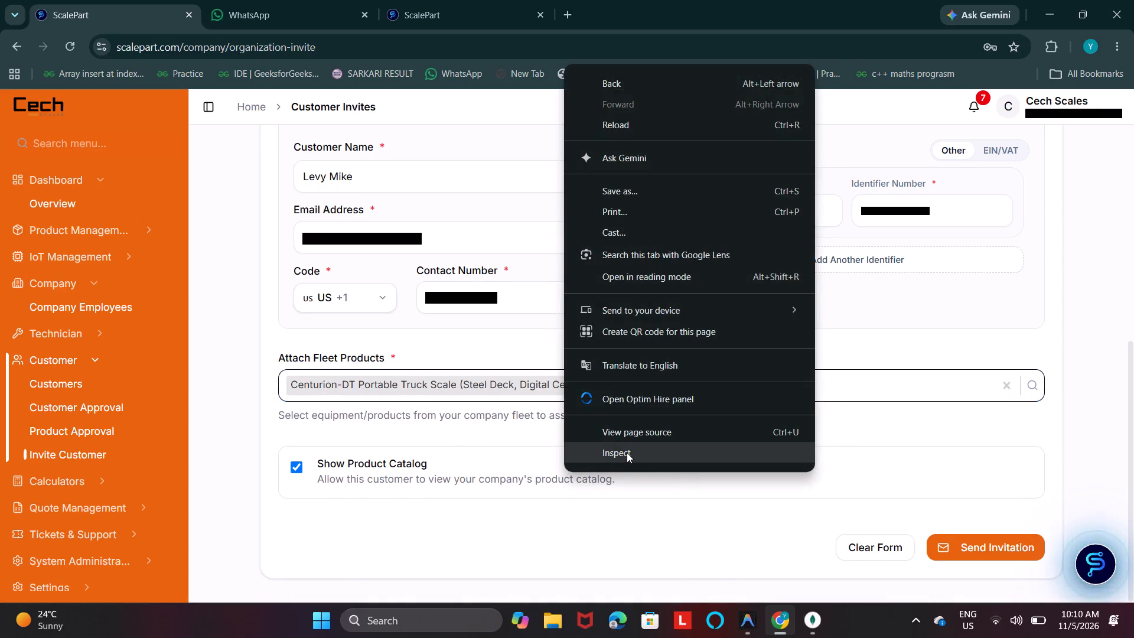
left_click(746, 99)
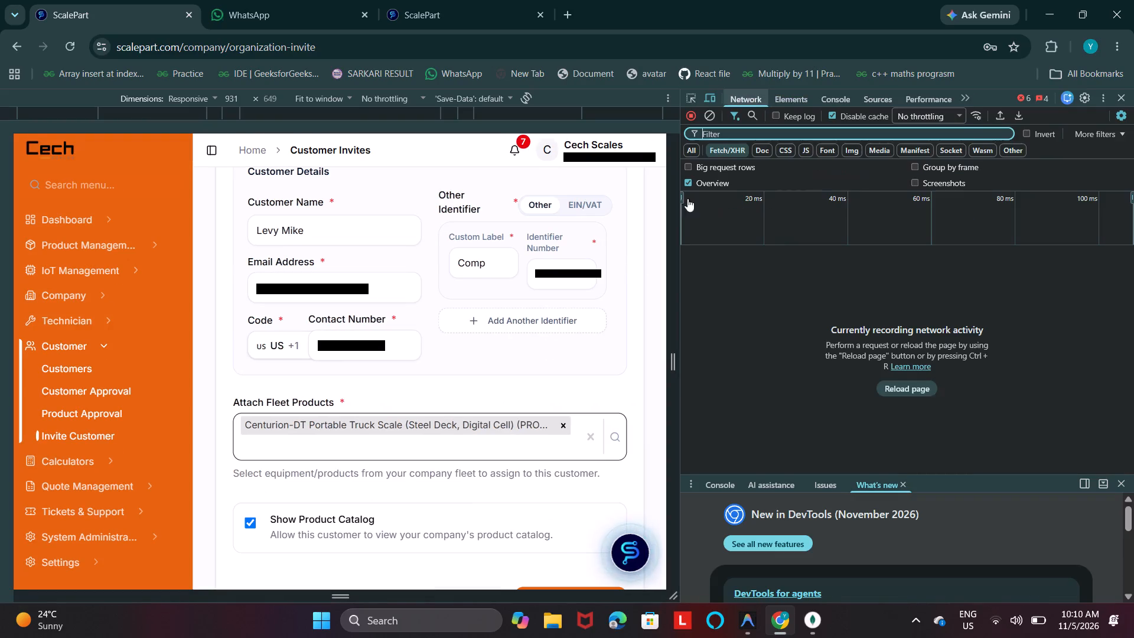
left_click(208, 153)
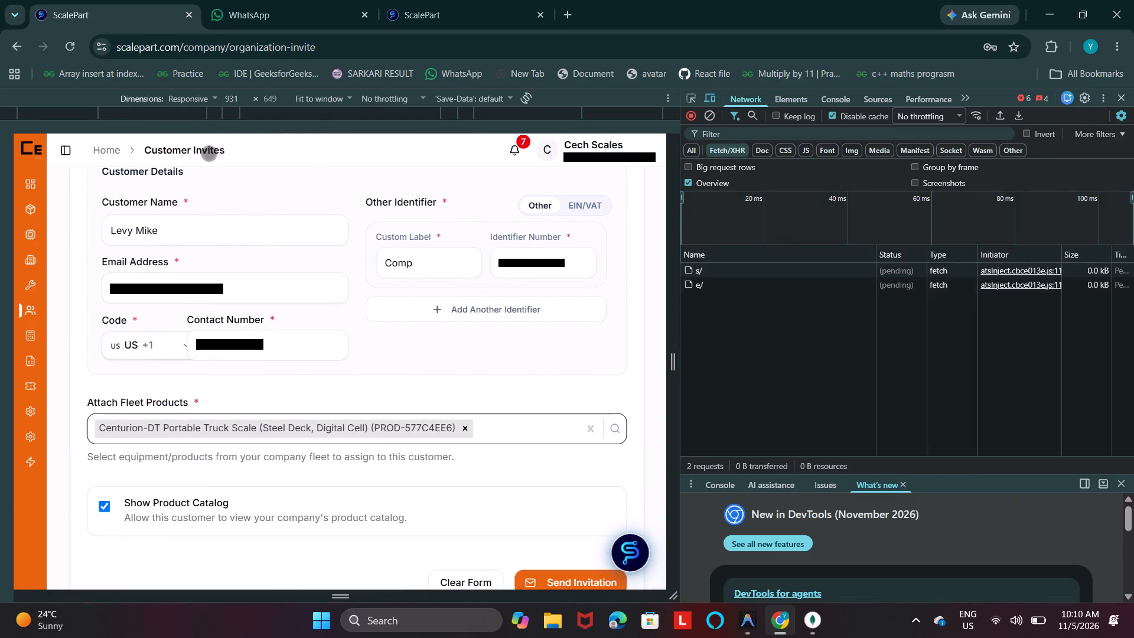
Send the customer invitation and return to the upper part of the invitation form.
scroll(524, 421, "down", 2)
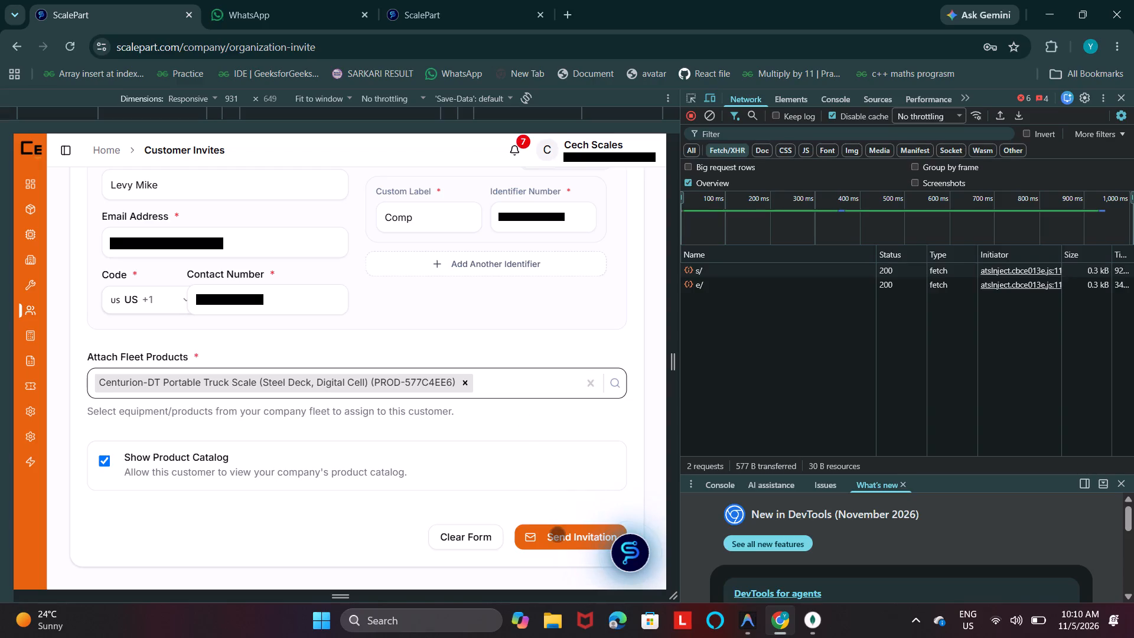
left_click(557, 534)
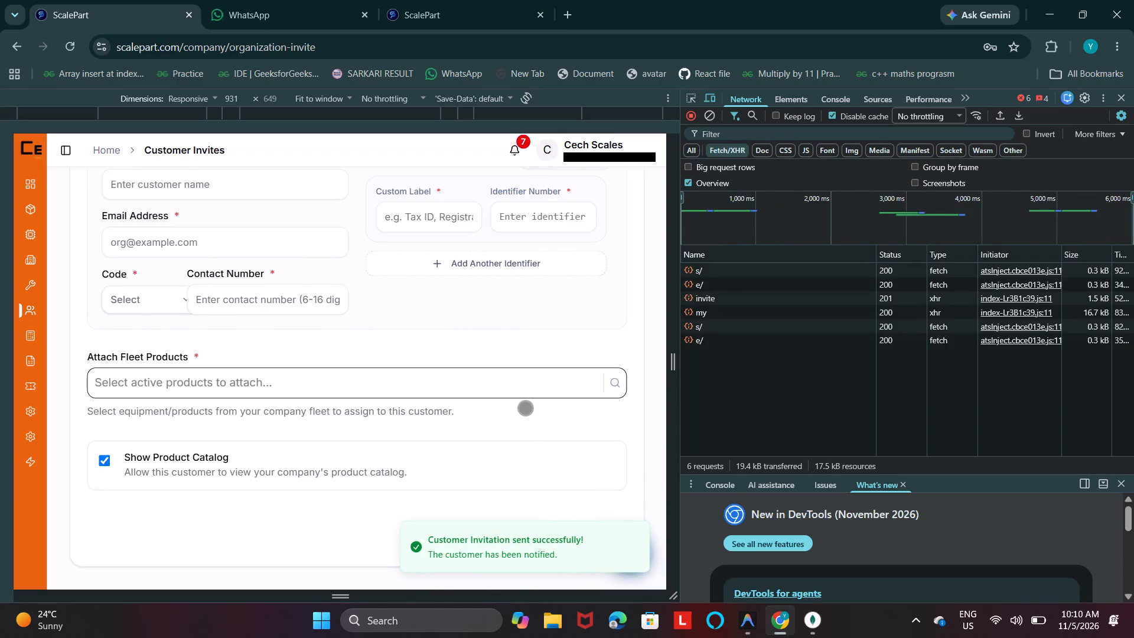
scroll(525, 408, "up", 2)
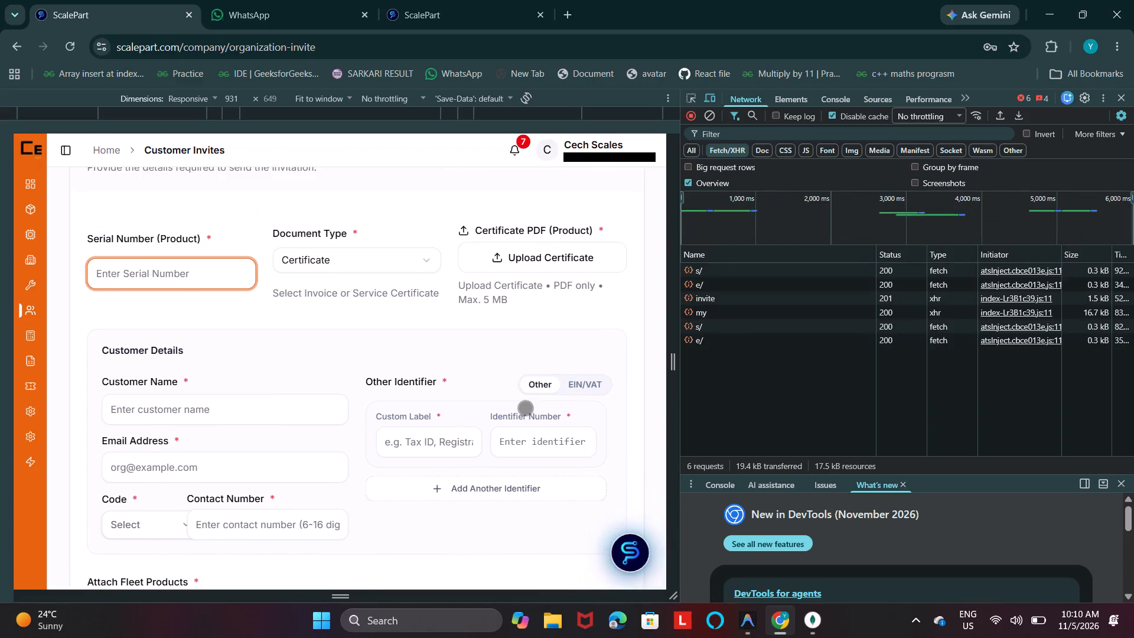
scroll(525, 408, "up", 1)
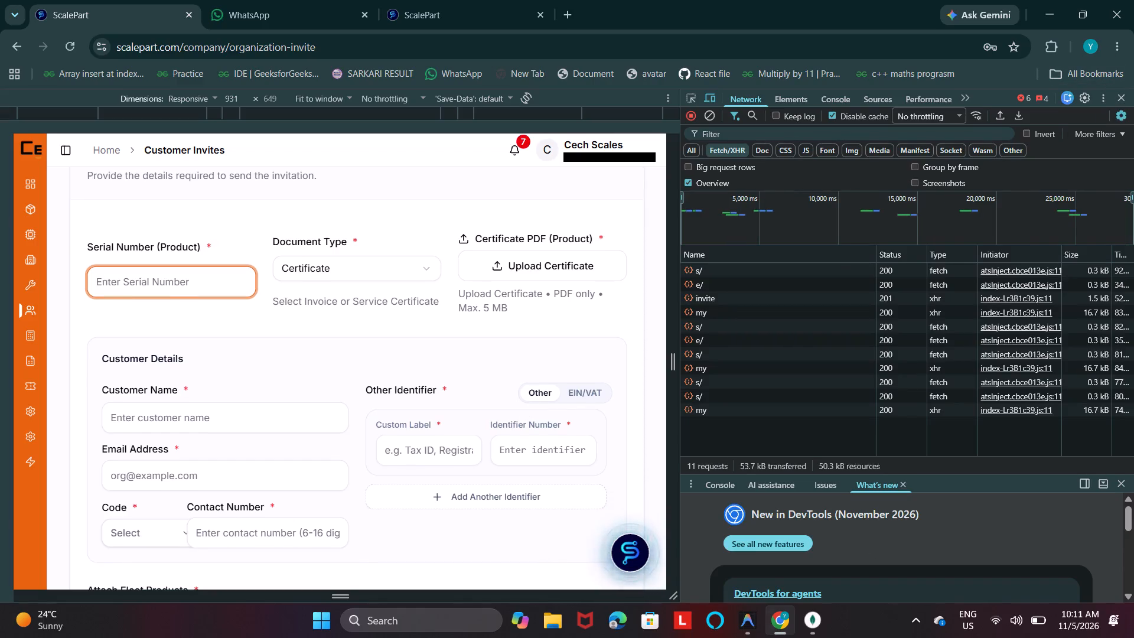
Switch to MongoDB Compass, connect to 34.199.180.254:27017 and expand that connection.
left_click(812, 622)
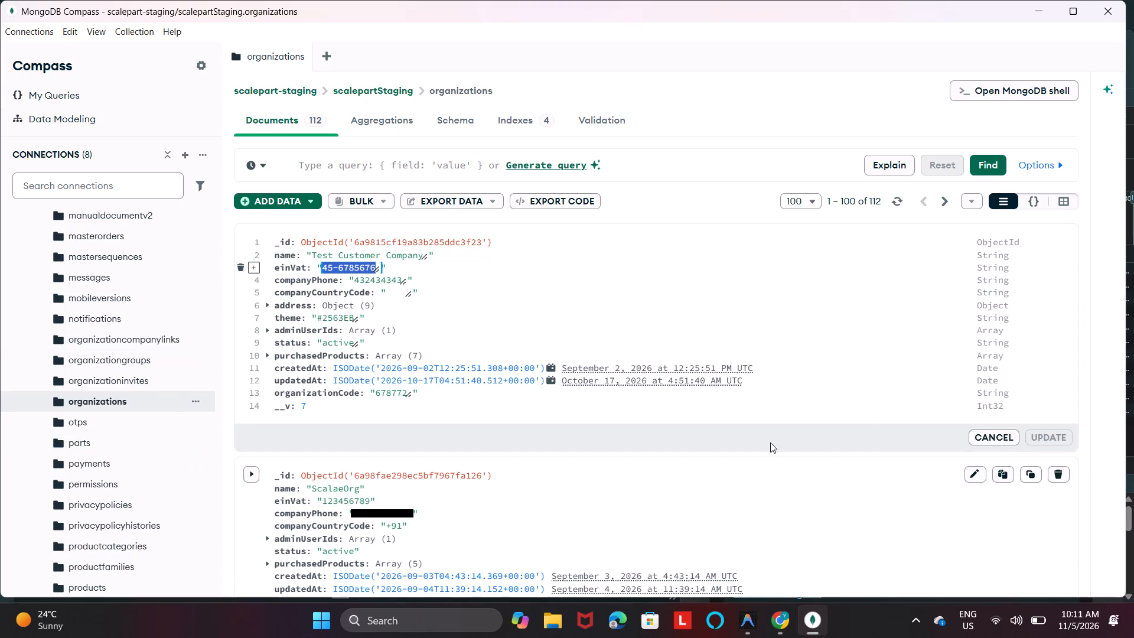
scroll(21, 266, "up", 20)
scroll(21, 266, "up", 2)
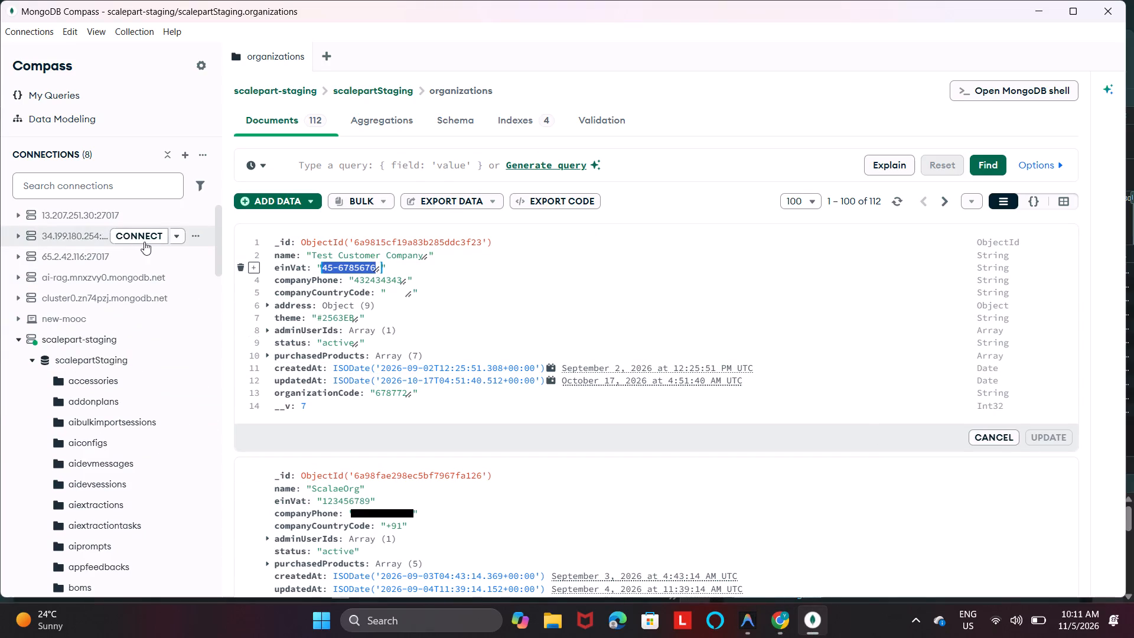
left_click(143, 236)
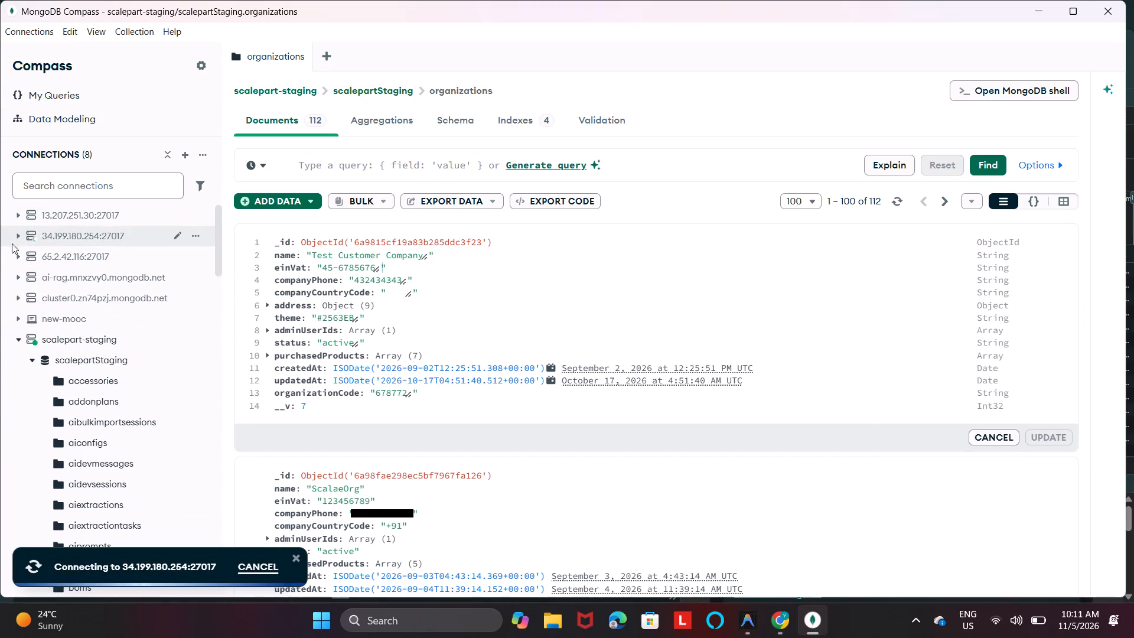
left_click(21, 236)
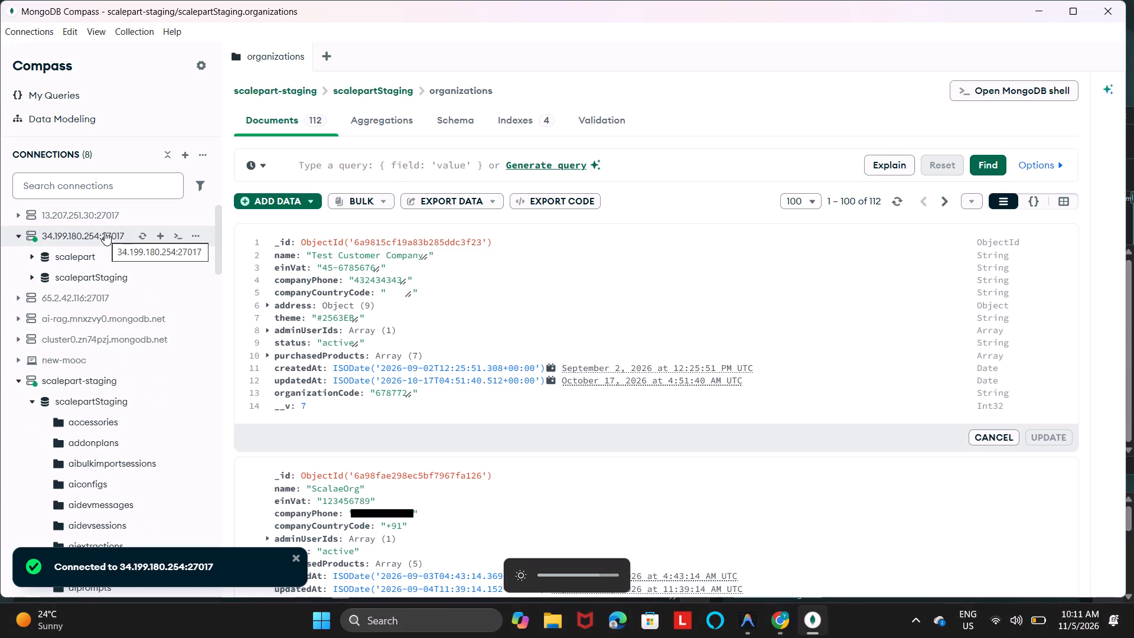
Filter the connections by Org and open the organizations collection of the scalepart database on 34.199.180.254:27017.
left_click(70, 252)
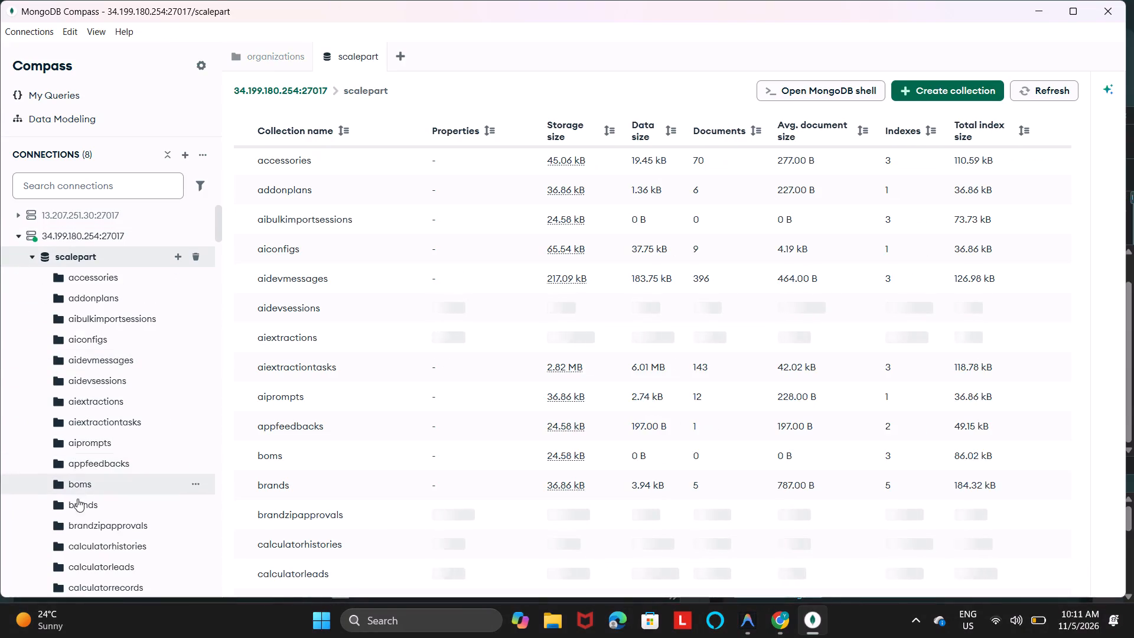
scroll(74, 508, "down", 5)
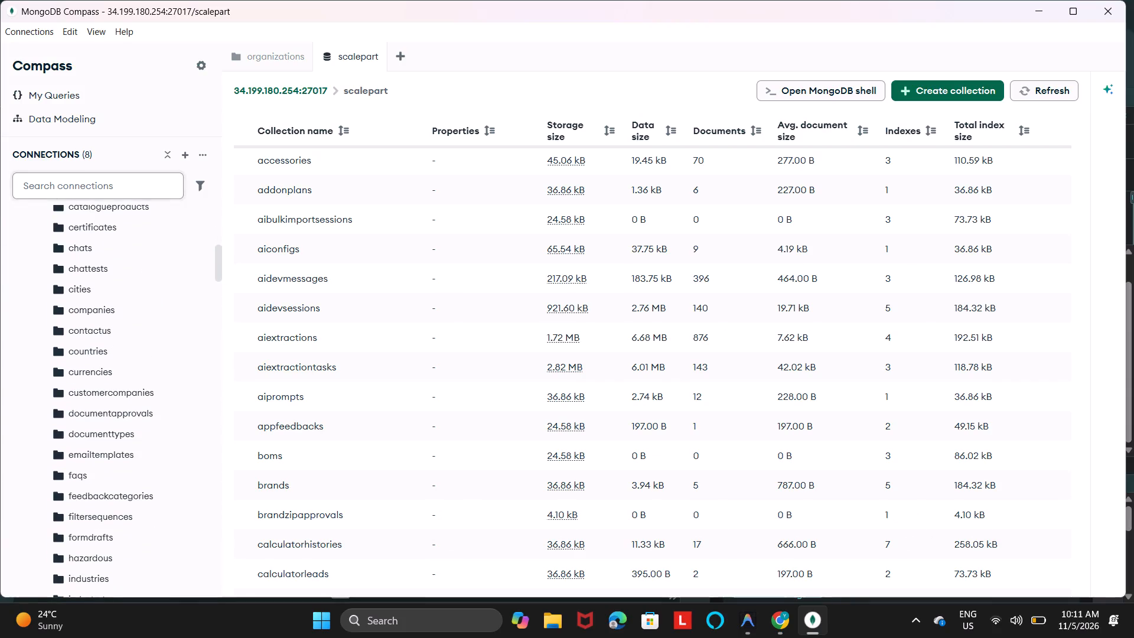
left_click(50, 191)
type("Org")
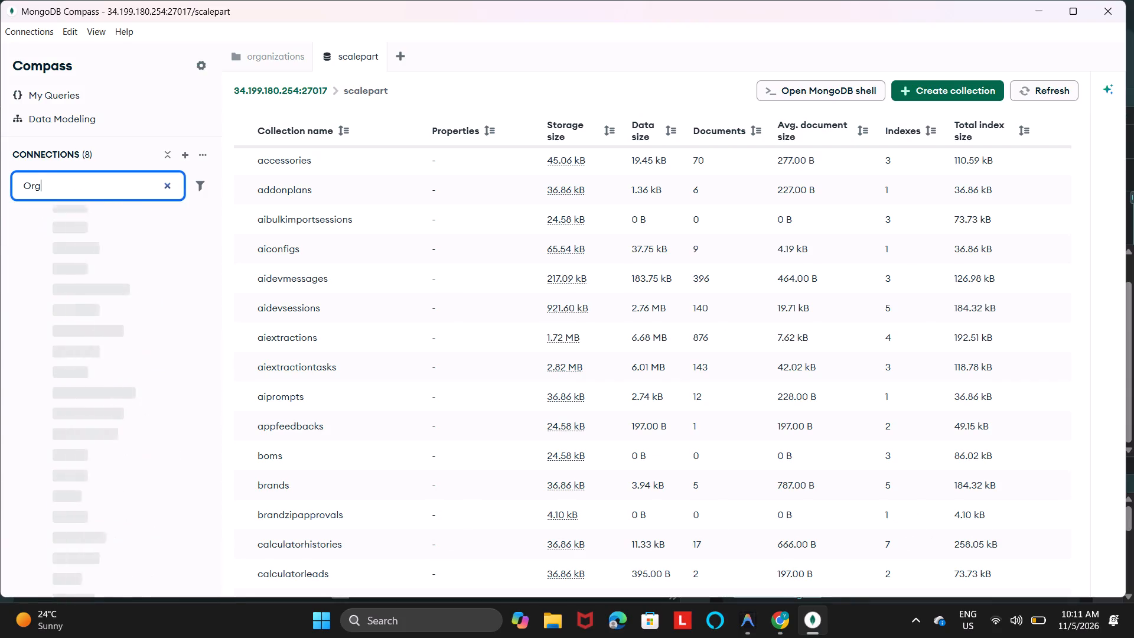
left_click(104, 320)
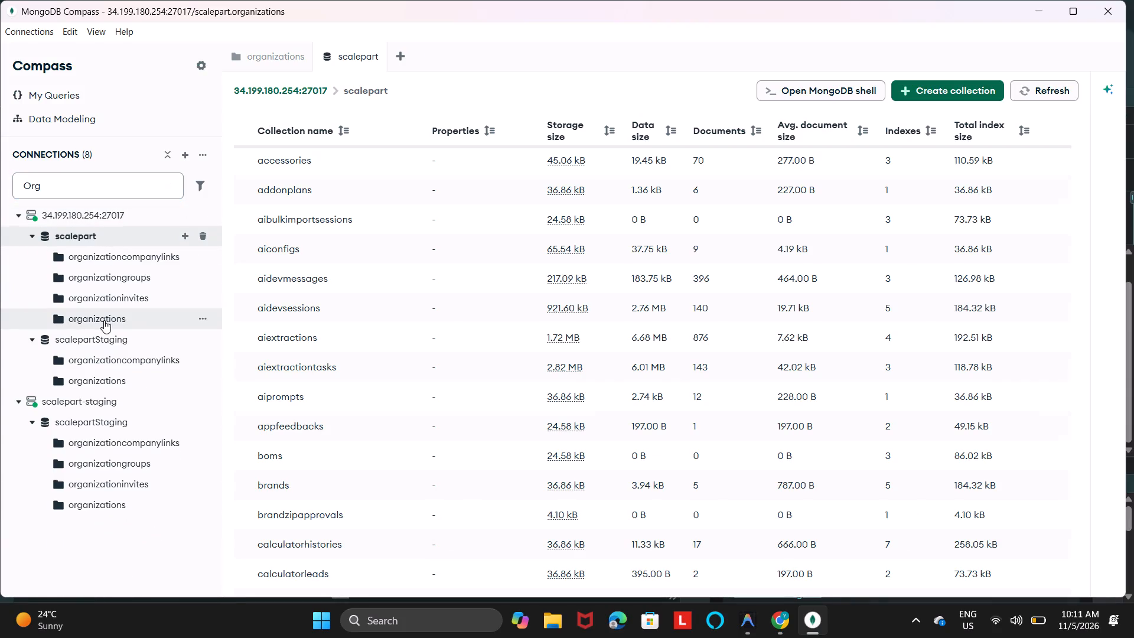
Copy the ObjectId of the invited customer's organization document, leaving its edit mode without changes.
scroll(289, 382, "down", 2)
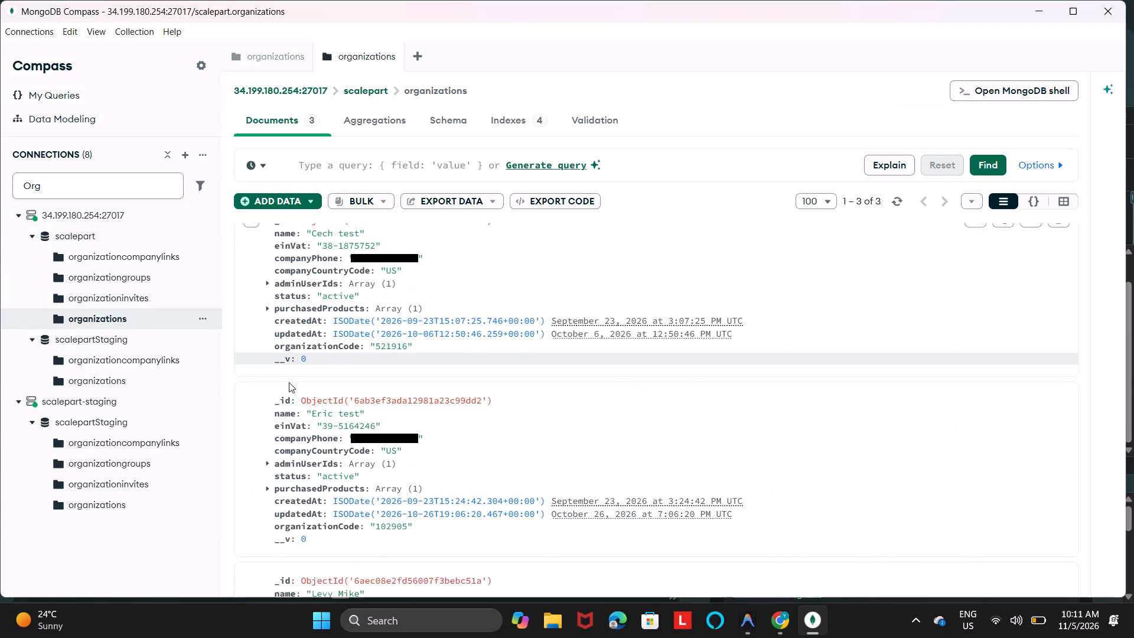
scroll(289, 382, "down", 12)
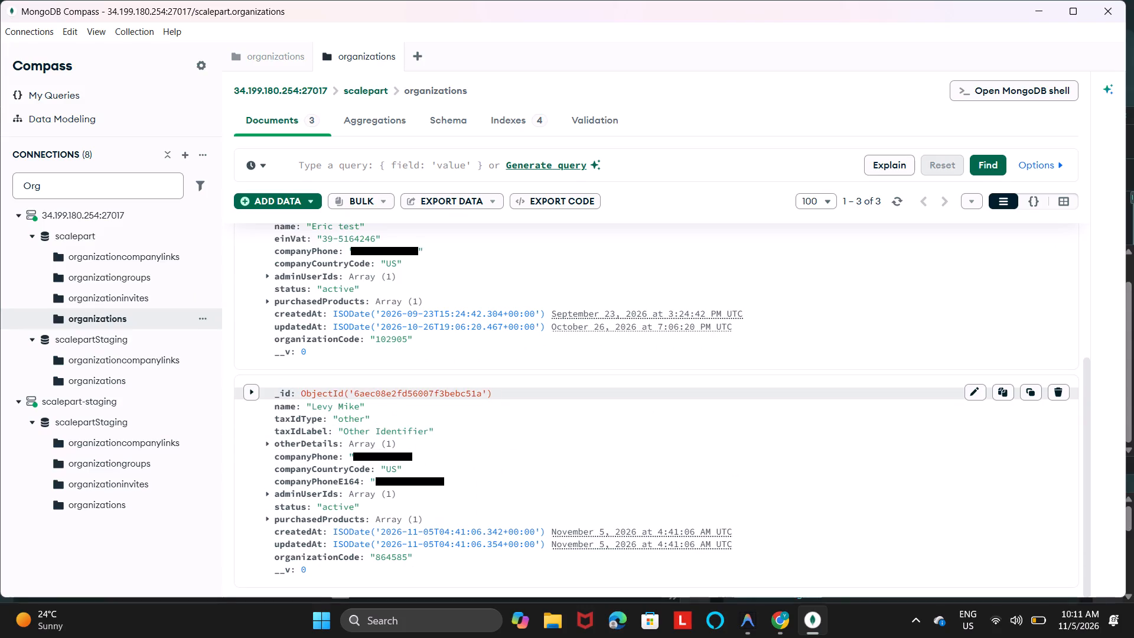
triple_click(409, 390)
left_click(409, 390)
double_click(409, 390)
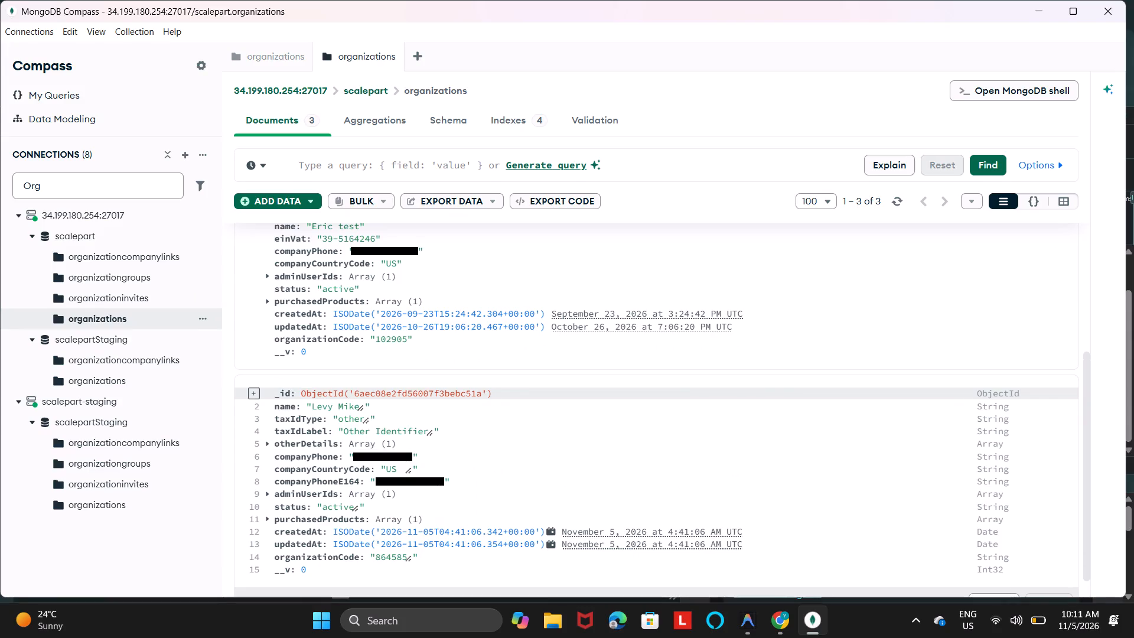
key("ctrl+c")
scroll(1009, 449, "down", 3)
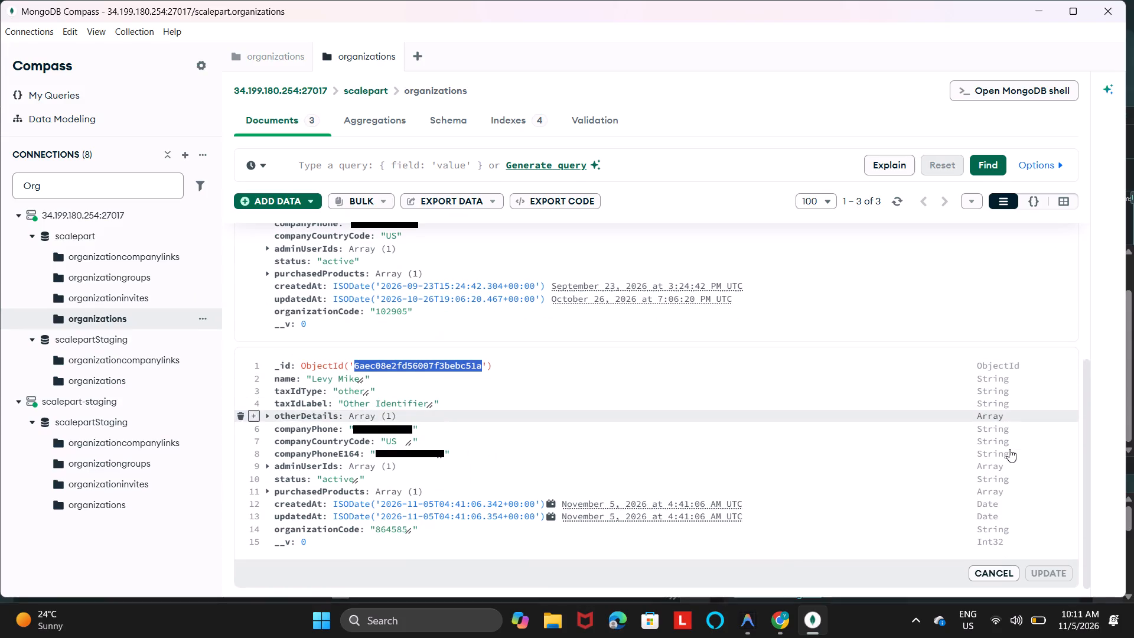
left_click(988, 577)
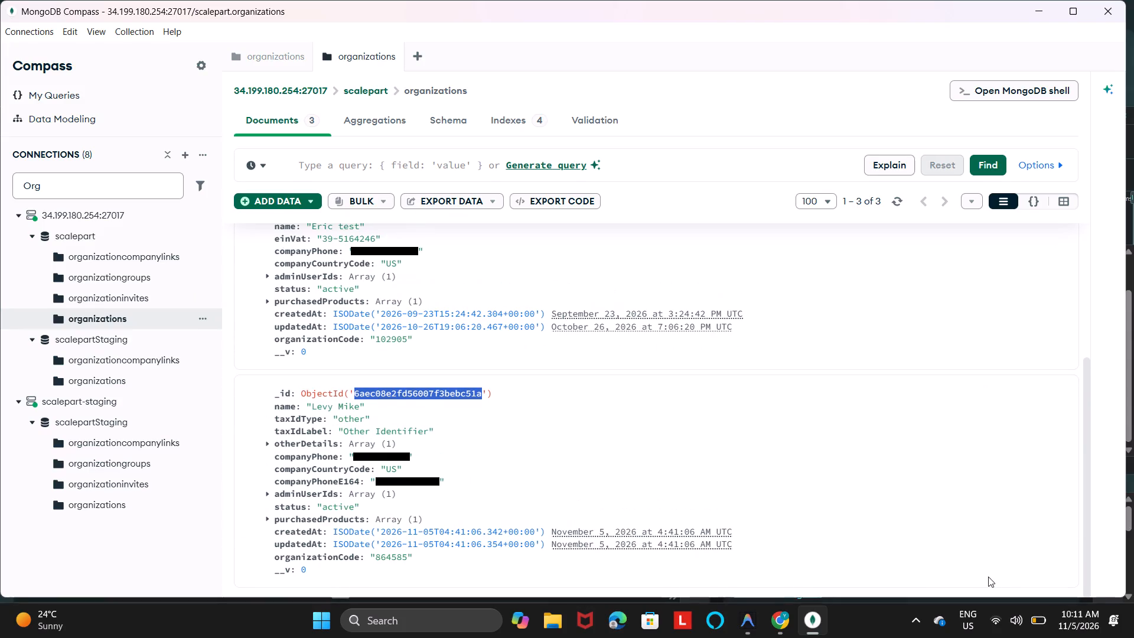
Delete the invited customer's document from the scalepart organizations collection.
scroll(576, 512, "down", 1)
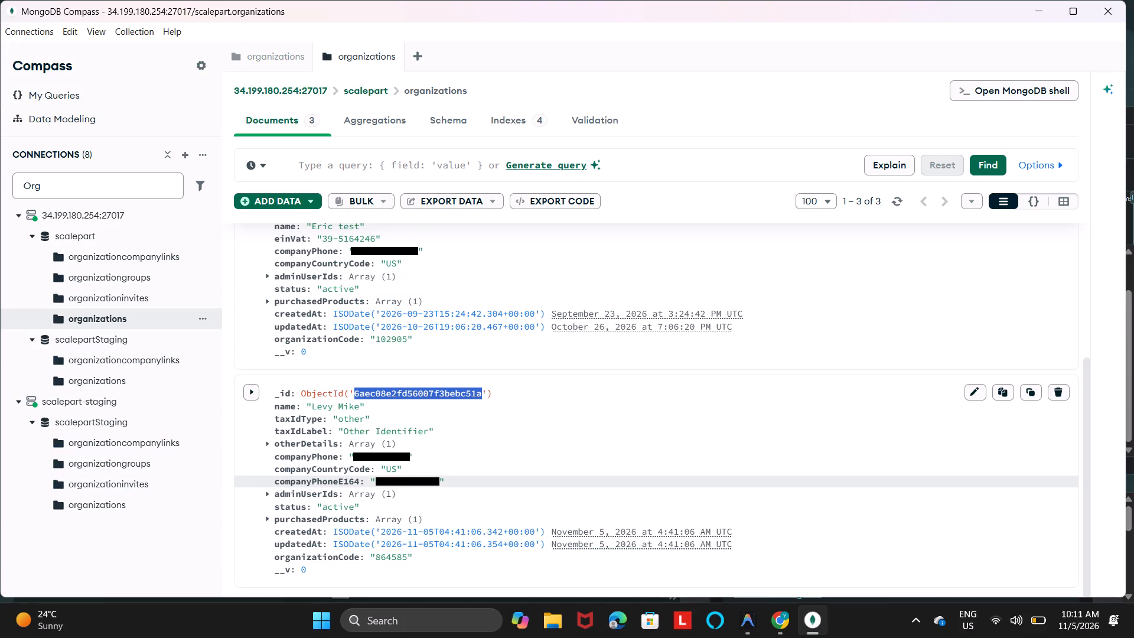
scroll(463, 500, "down", 1)
left_click(1055, 396)
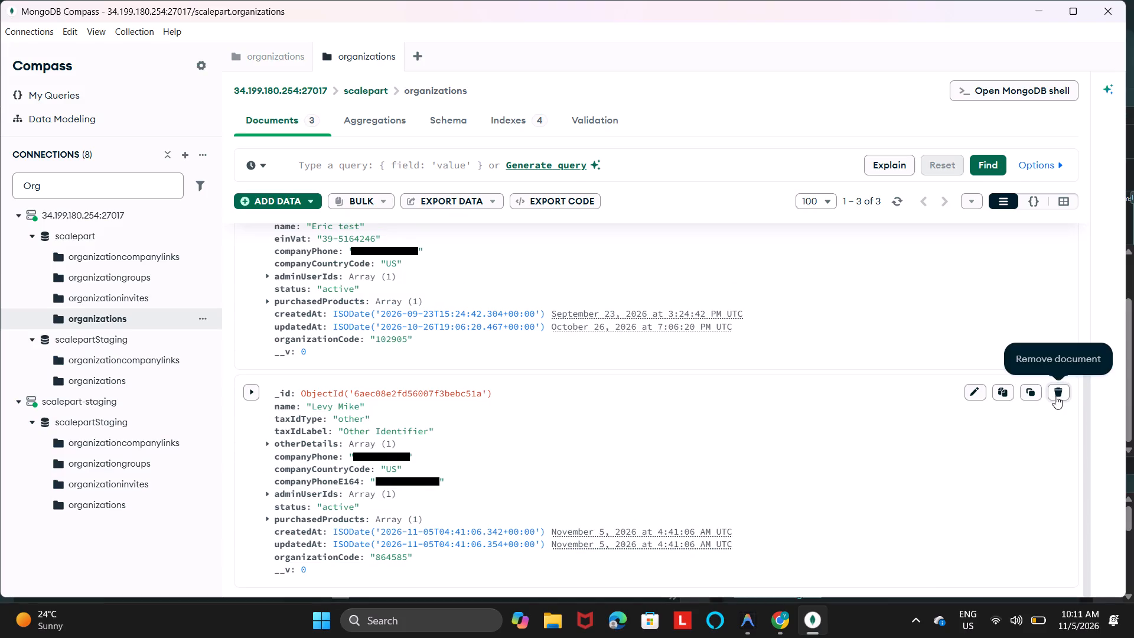
scroll(1055, 396, "down", 5)
left_click(1057, 573)
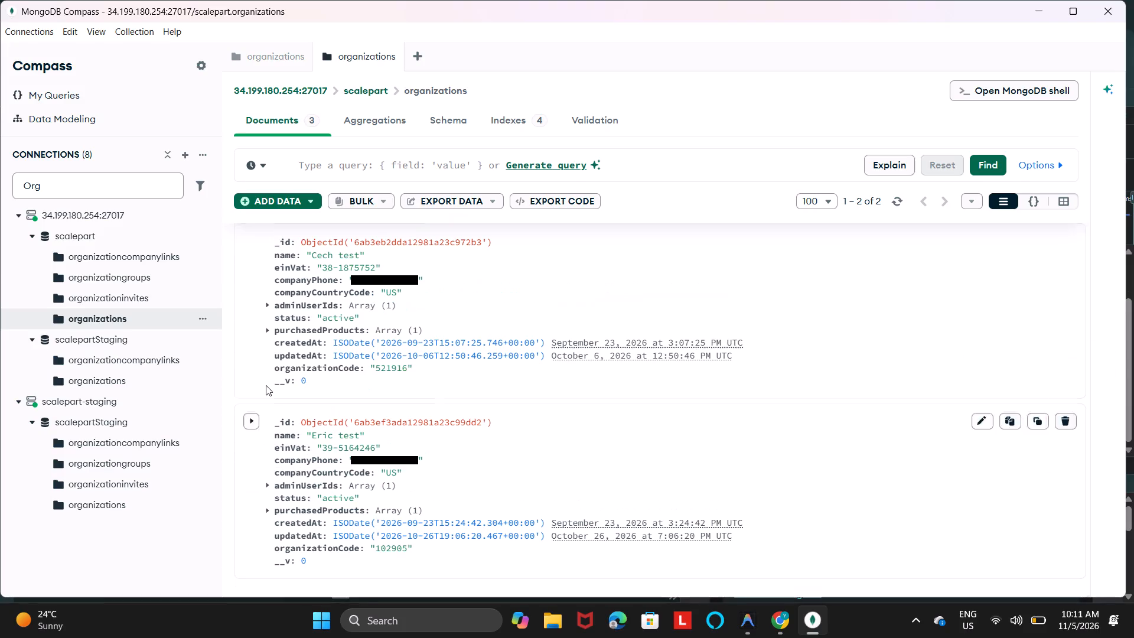
Query the scalepart organizationcompanylinks collection for organizationId ObjectId("6aec08e2fd56007f3bebc51a").
left_click(141, 262)
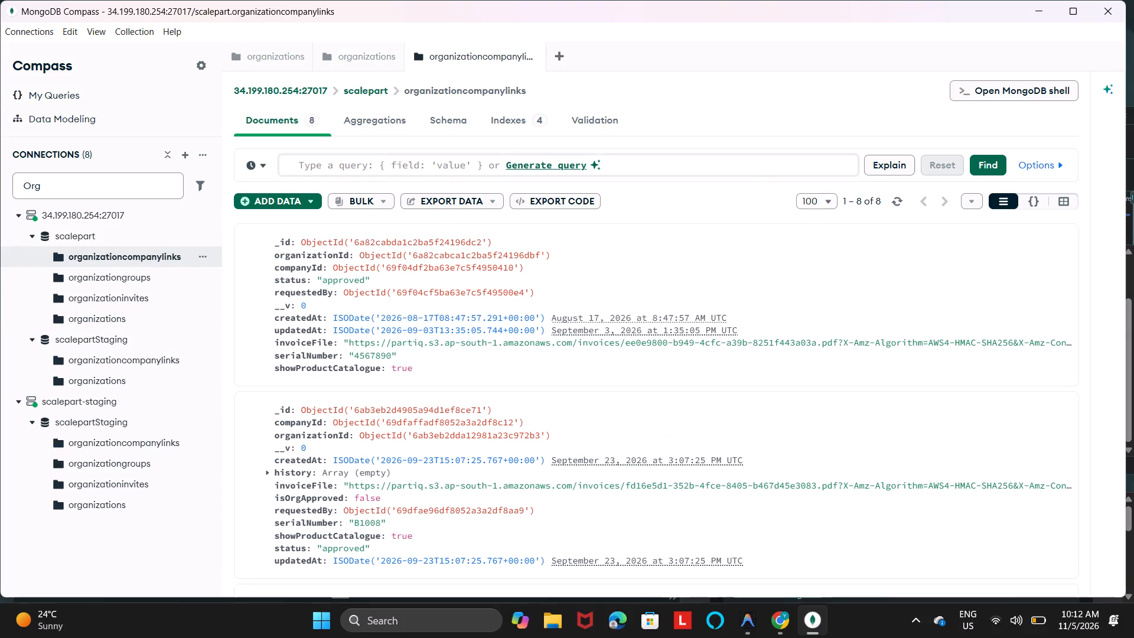
left_click(422, 169)
left_click(422, 174)
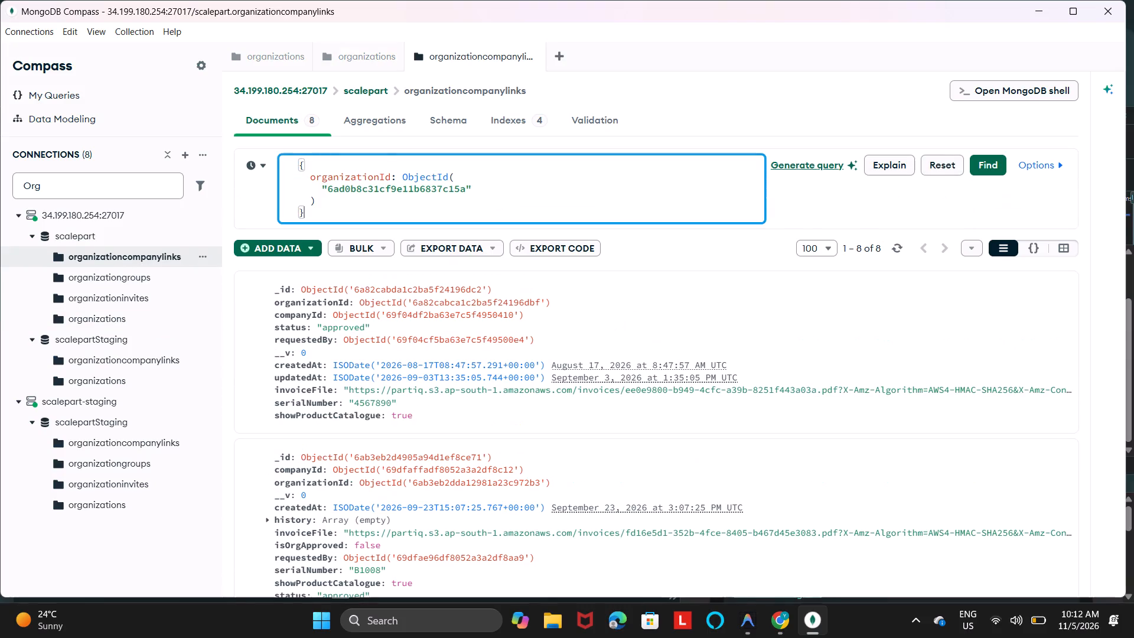
left_click_drag(329, 191, 448, 181)
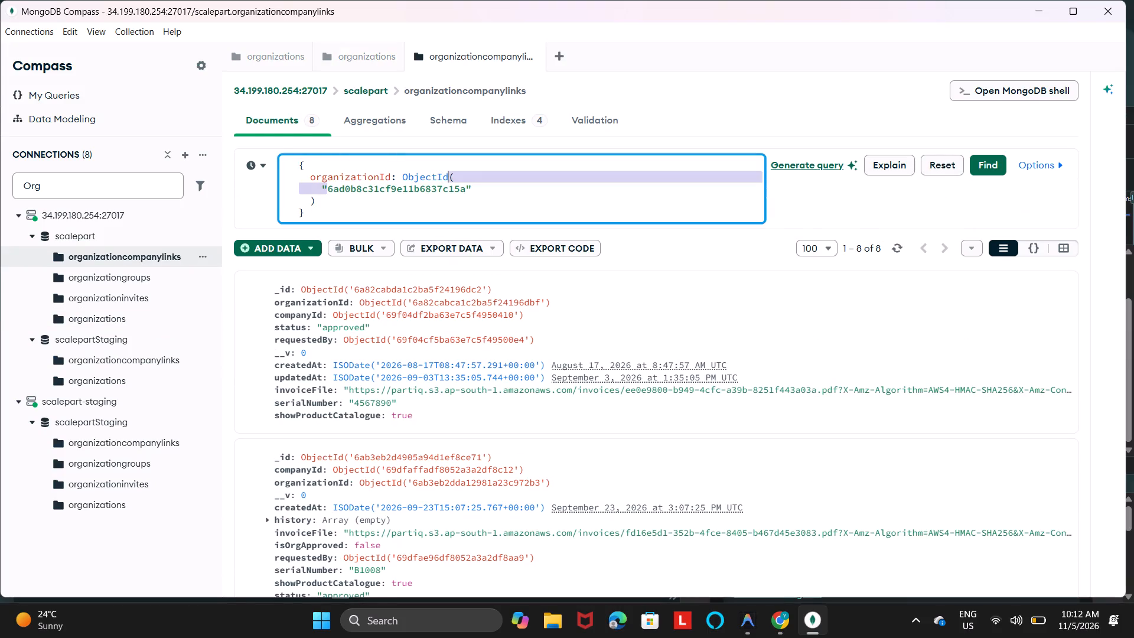
left_click_drag(448, 181, 465, 190)
key("ctrl+v")
key("Return")
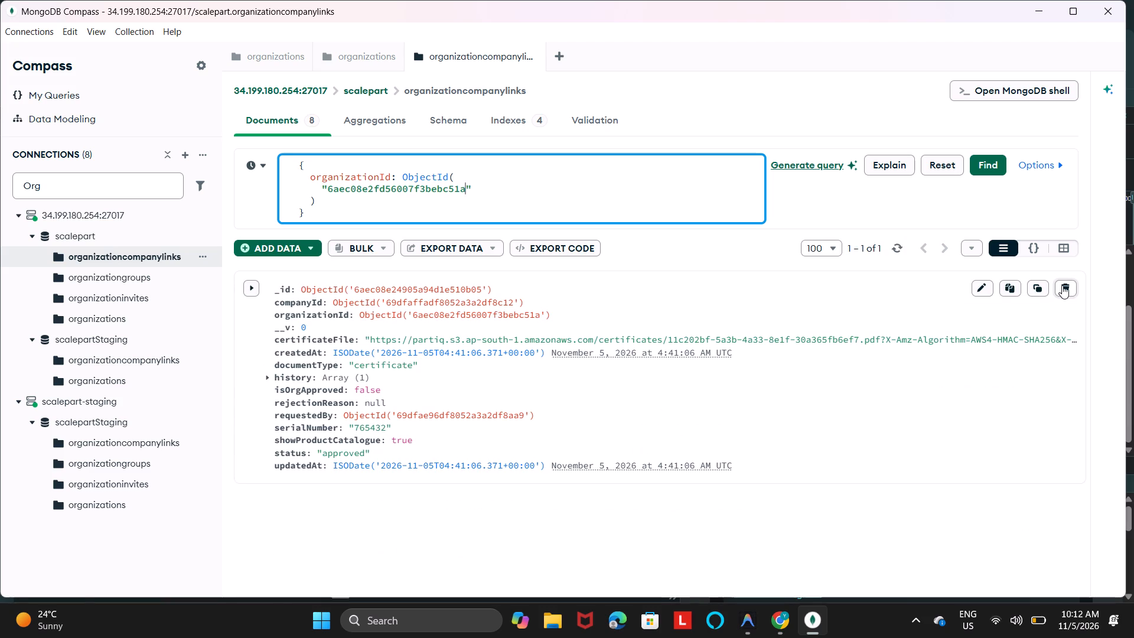
Delete the organizationcompanylinks document that matches the queried organizationId.
left_click(1062, 285)
left_click(1047, 498)
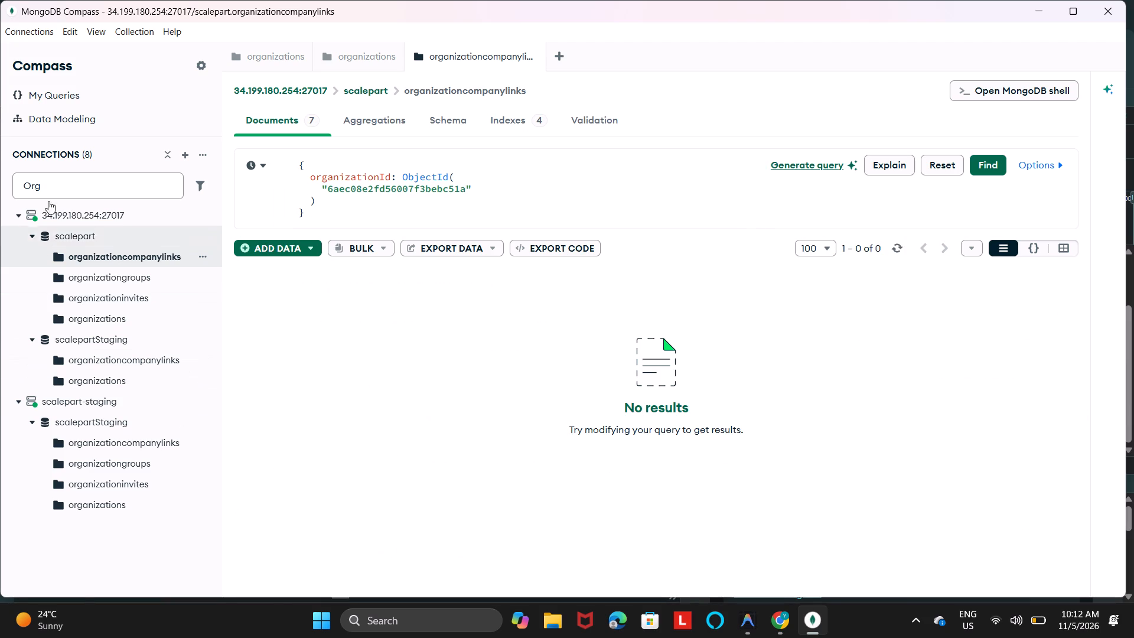
key("alt+Tab")
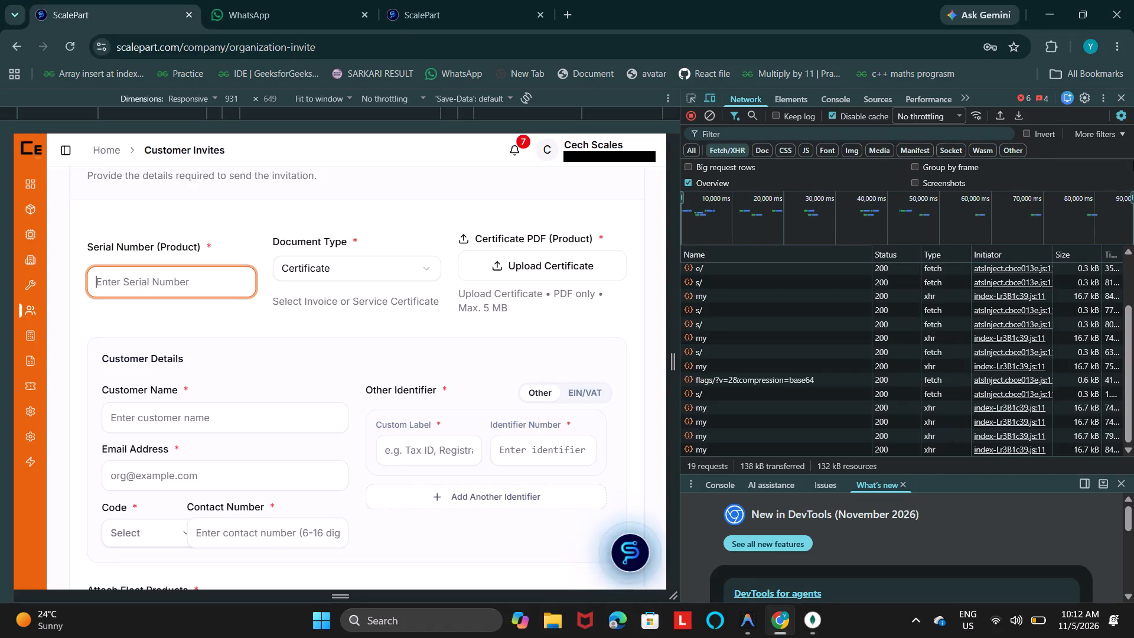
left_click(1124, 98)
left_click(217, 239)
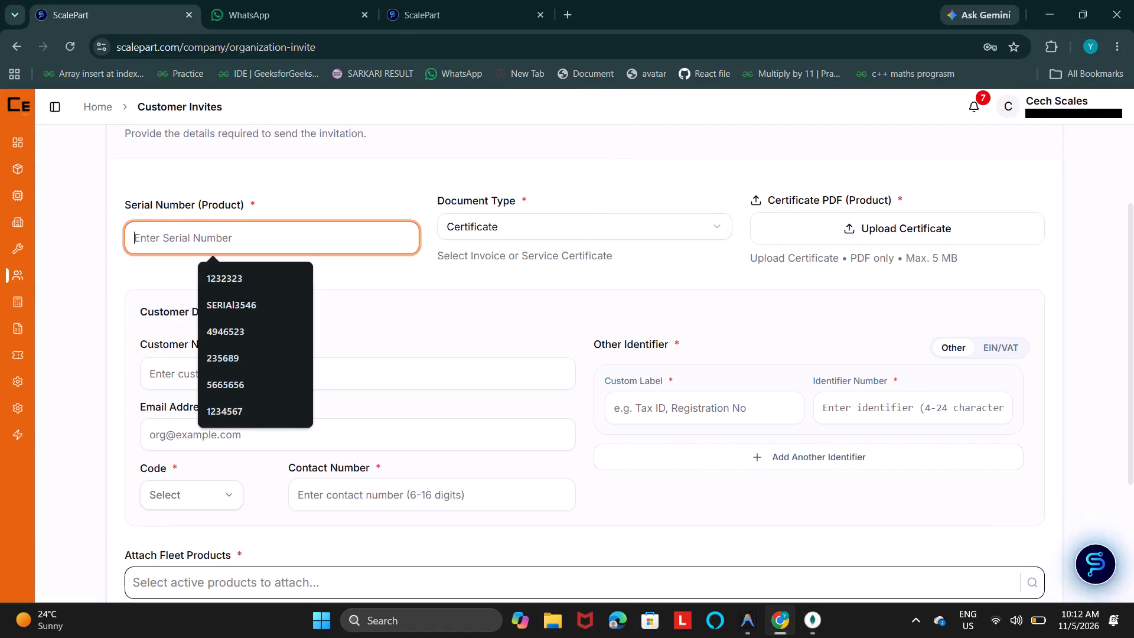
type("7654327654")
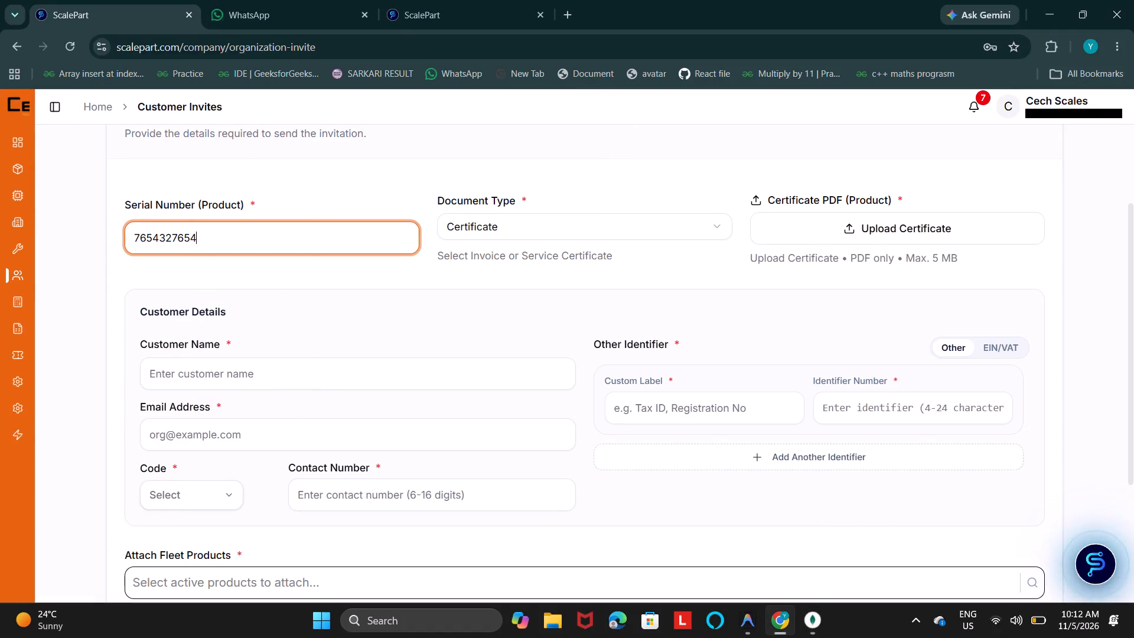
Upload yash_frontend_resume.pdf from Downloads as the product certificate.
left_click(865, 233)
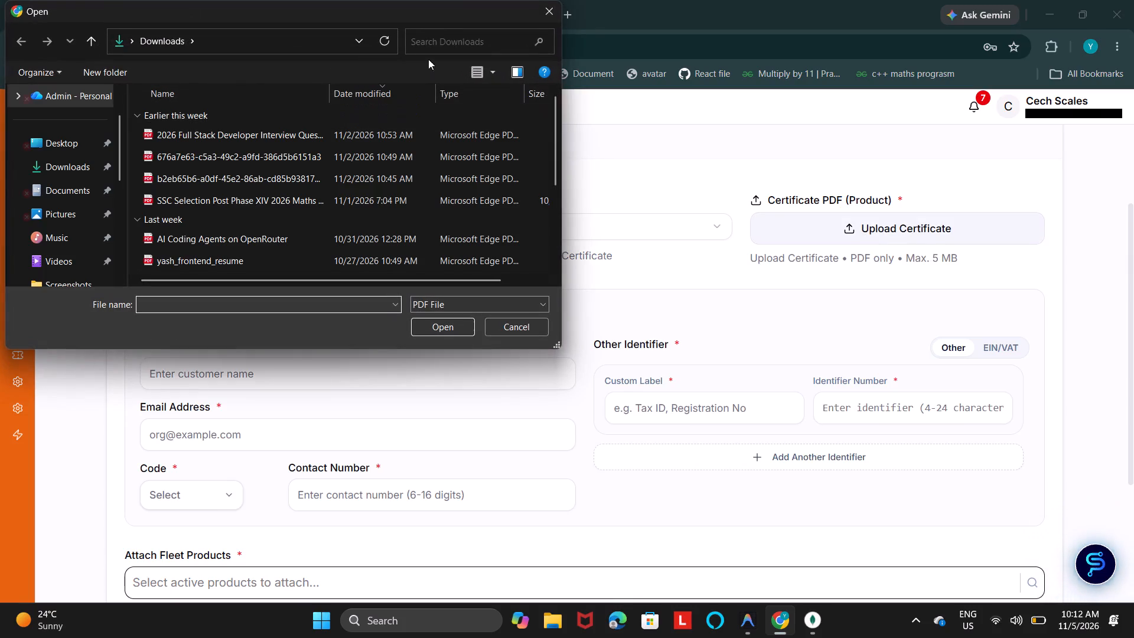
left_click(428, 45)
left_click(249, 265)
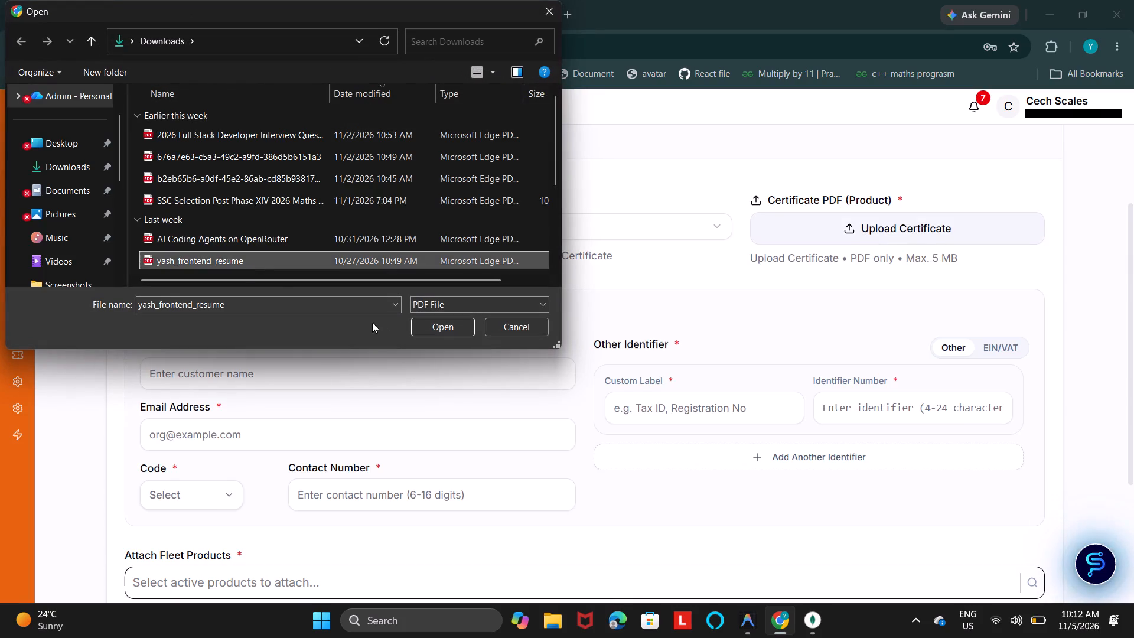
left_click(438, 329)
Fill in the customer name with the saved test customer's name.
left_click(211, 376)
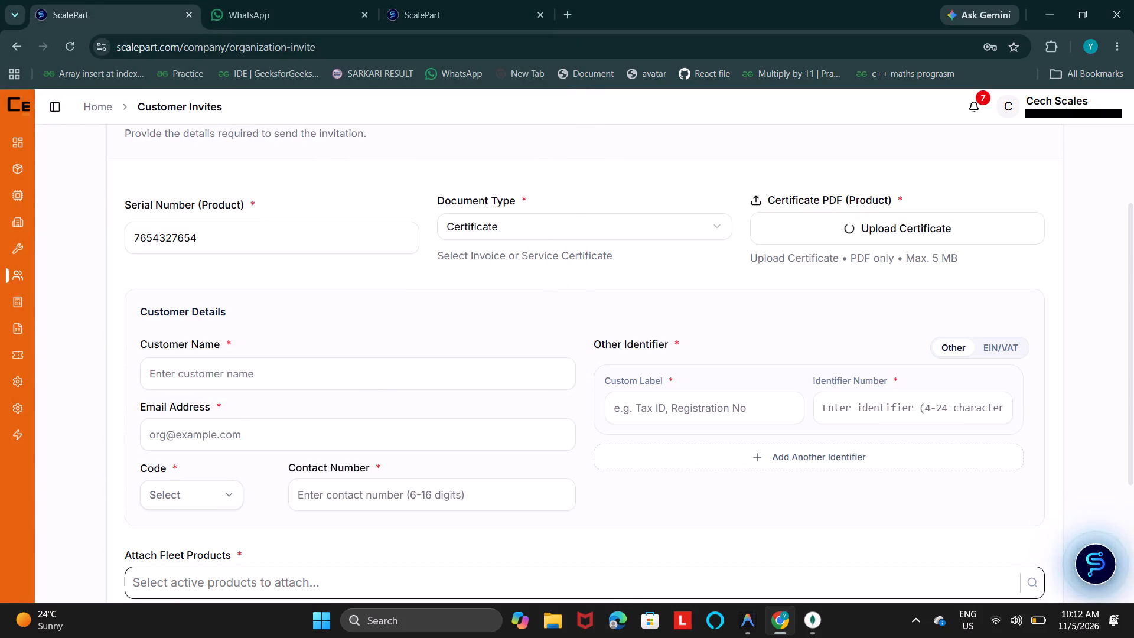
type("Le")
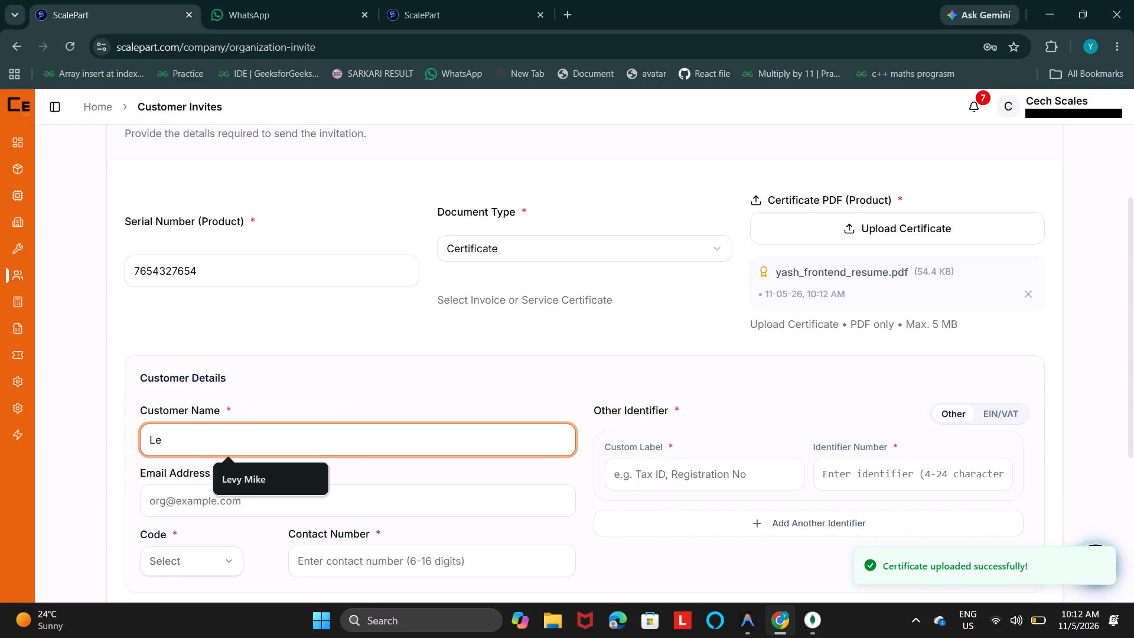
left_click(250, 477)
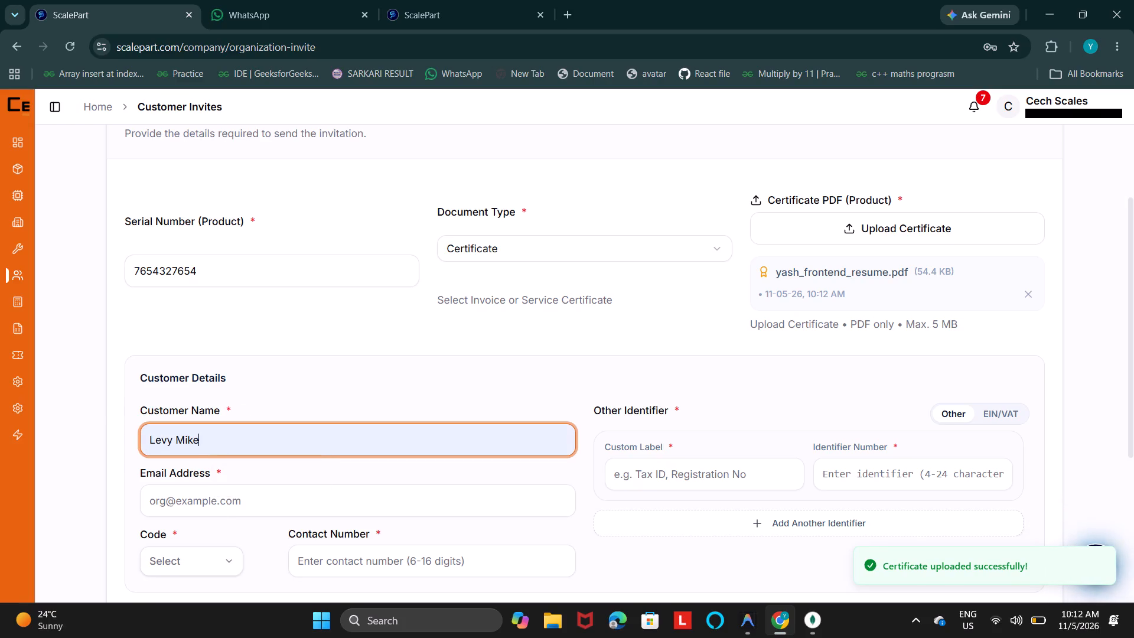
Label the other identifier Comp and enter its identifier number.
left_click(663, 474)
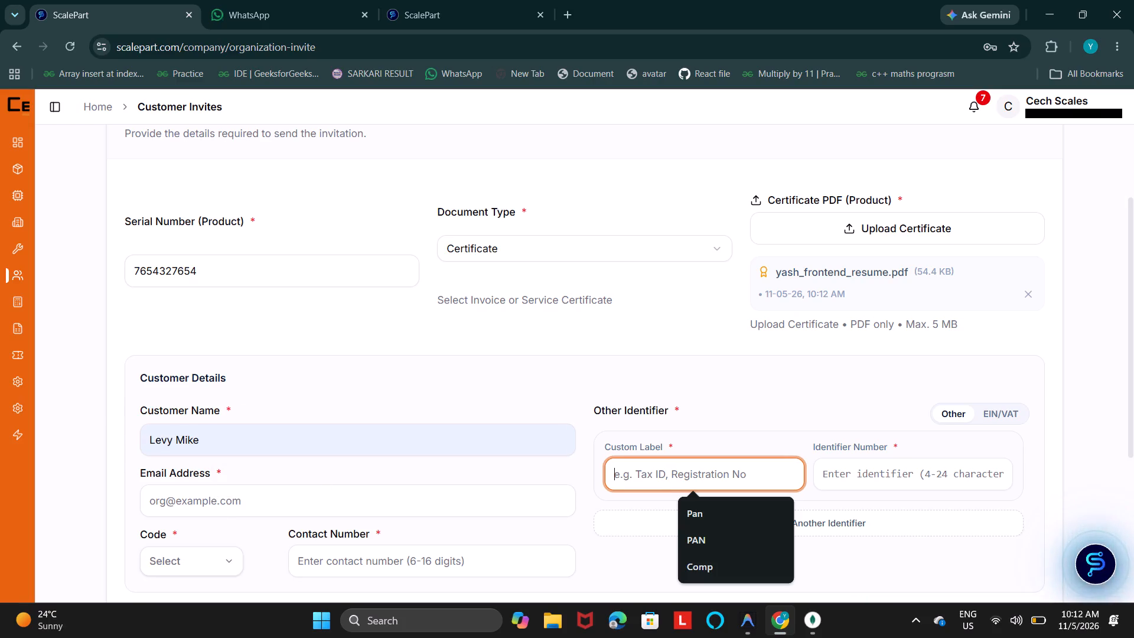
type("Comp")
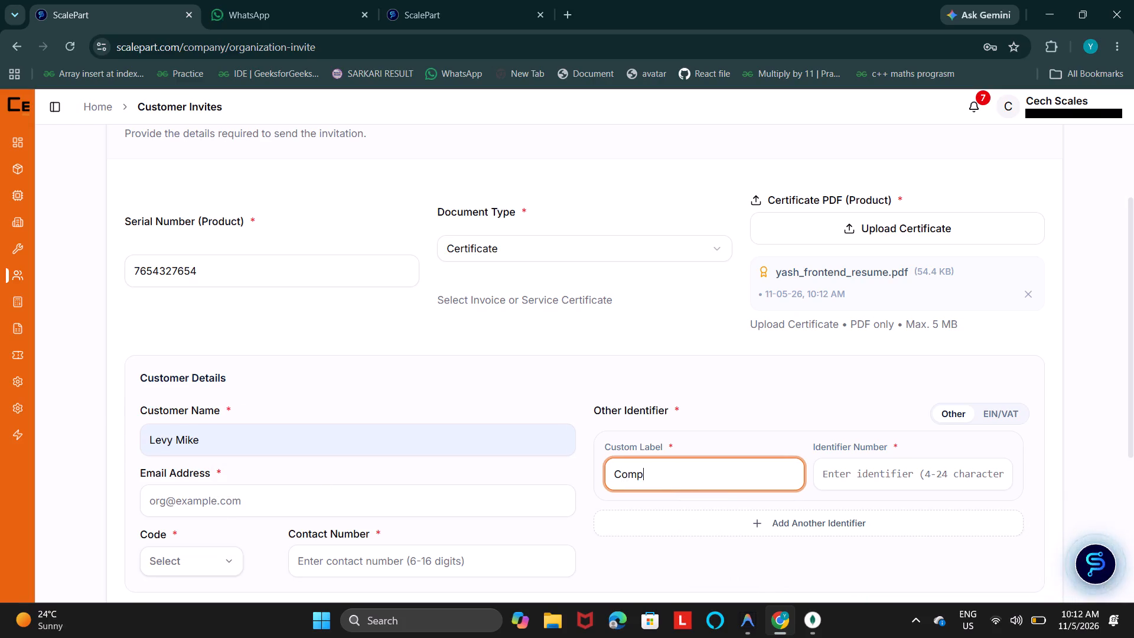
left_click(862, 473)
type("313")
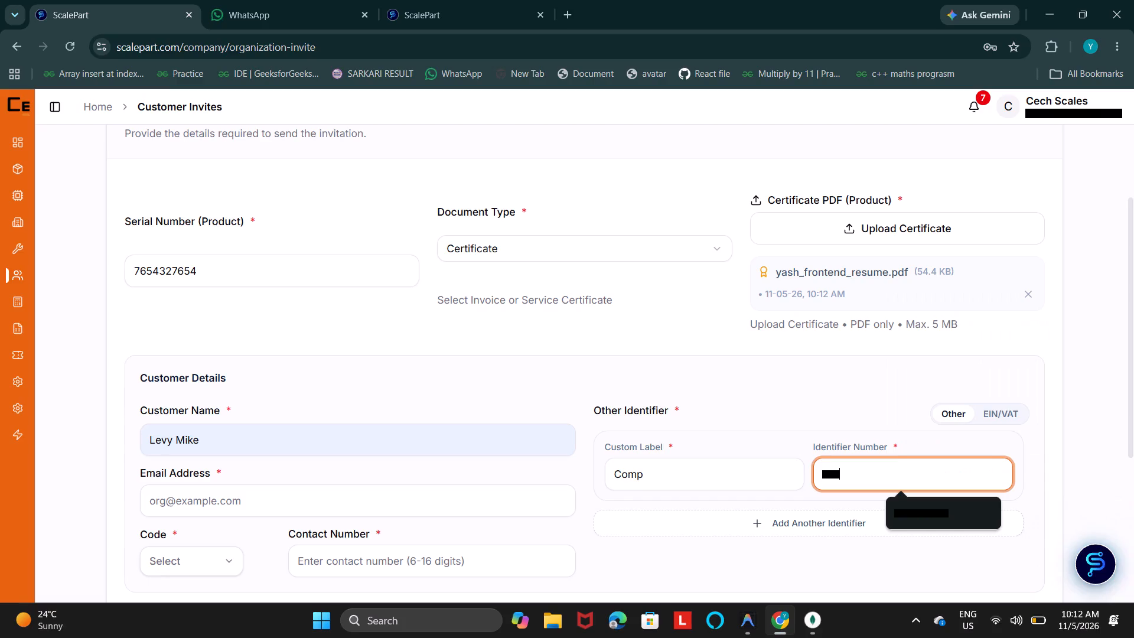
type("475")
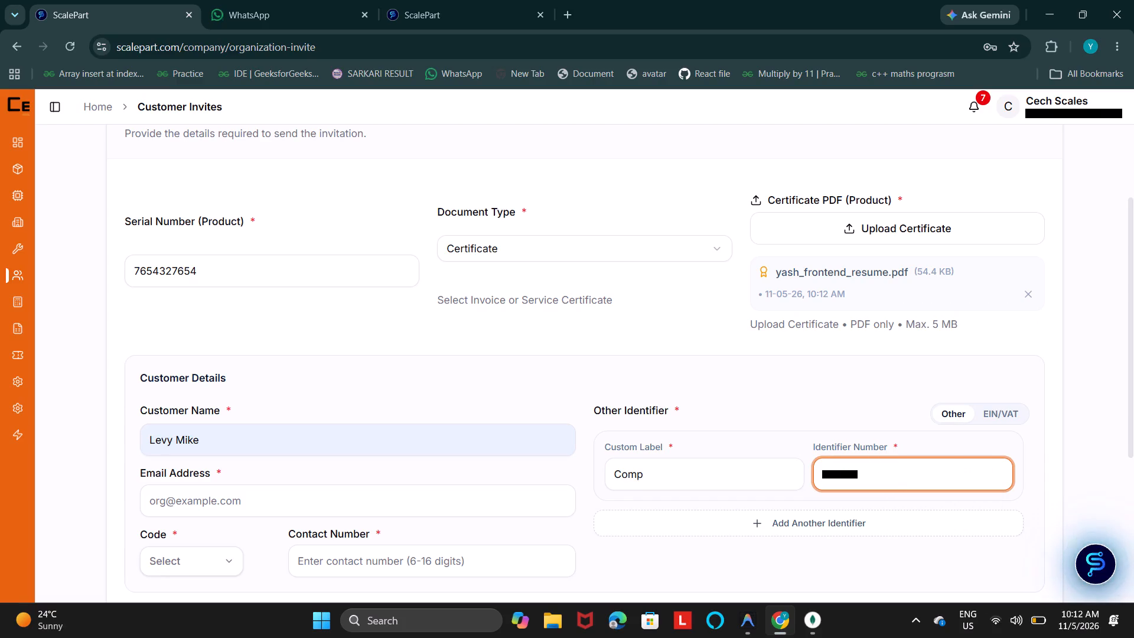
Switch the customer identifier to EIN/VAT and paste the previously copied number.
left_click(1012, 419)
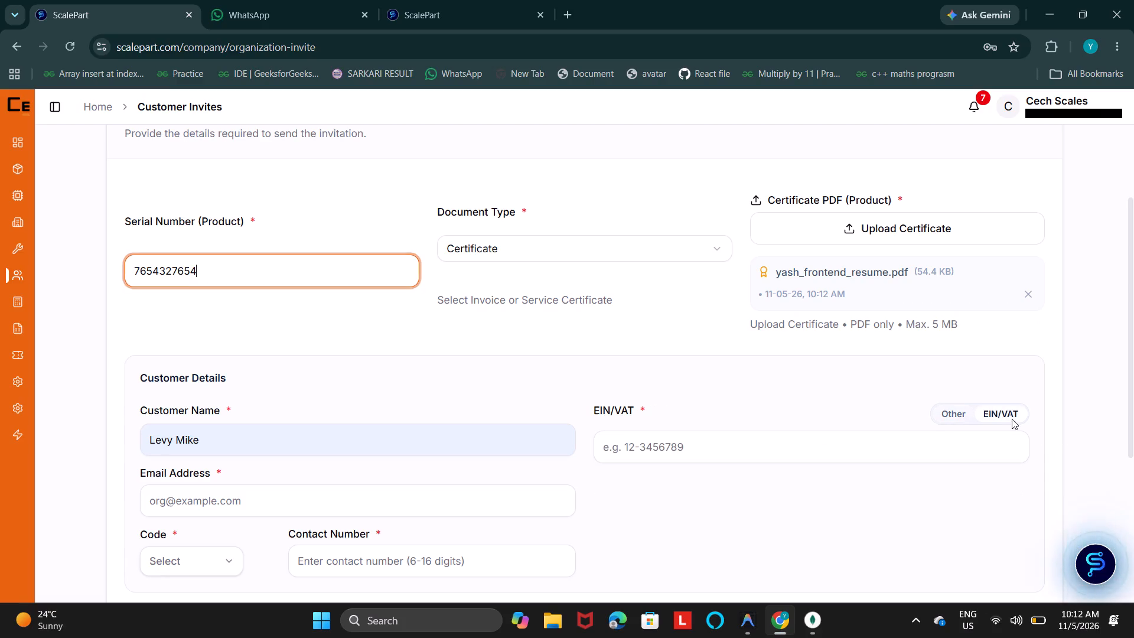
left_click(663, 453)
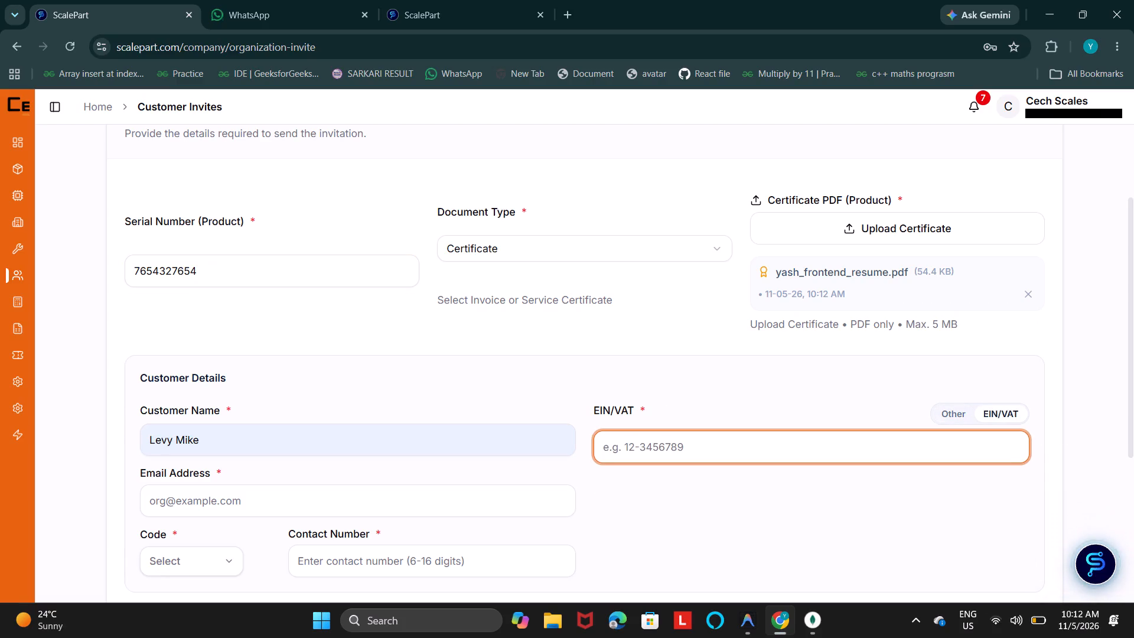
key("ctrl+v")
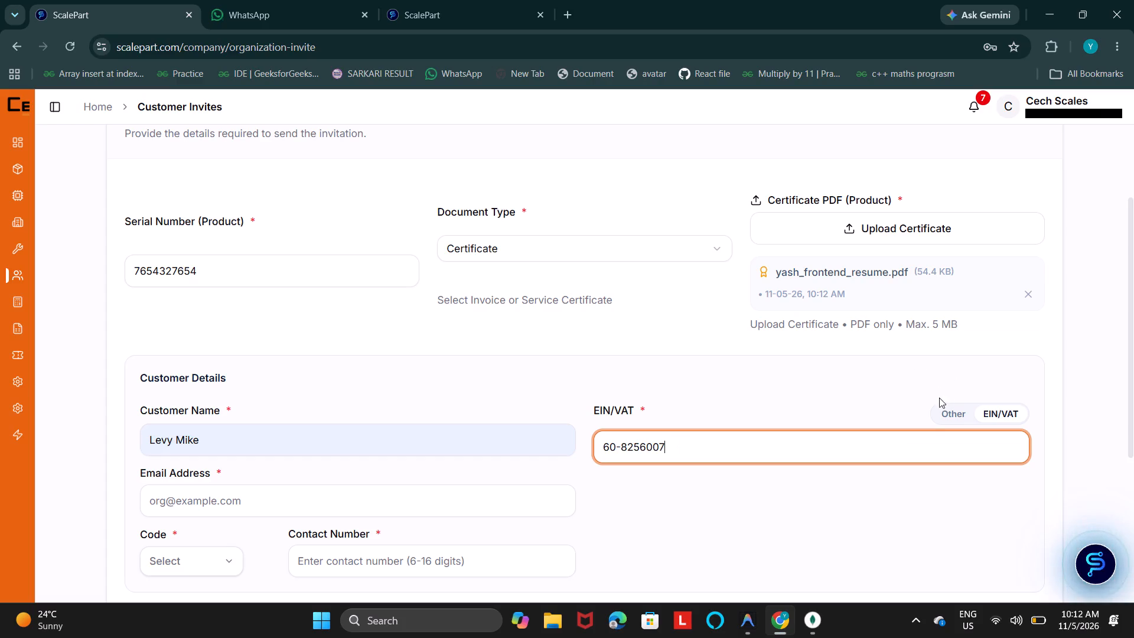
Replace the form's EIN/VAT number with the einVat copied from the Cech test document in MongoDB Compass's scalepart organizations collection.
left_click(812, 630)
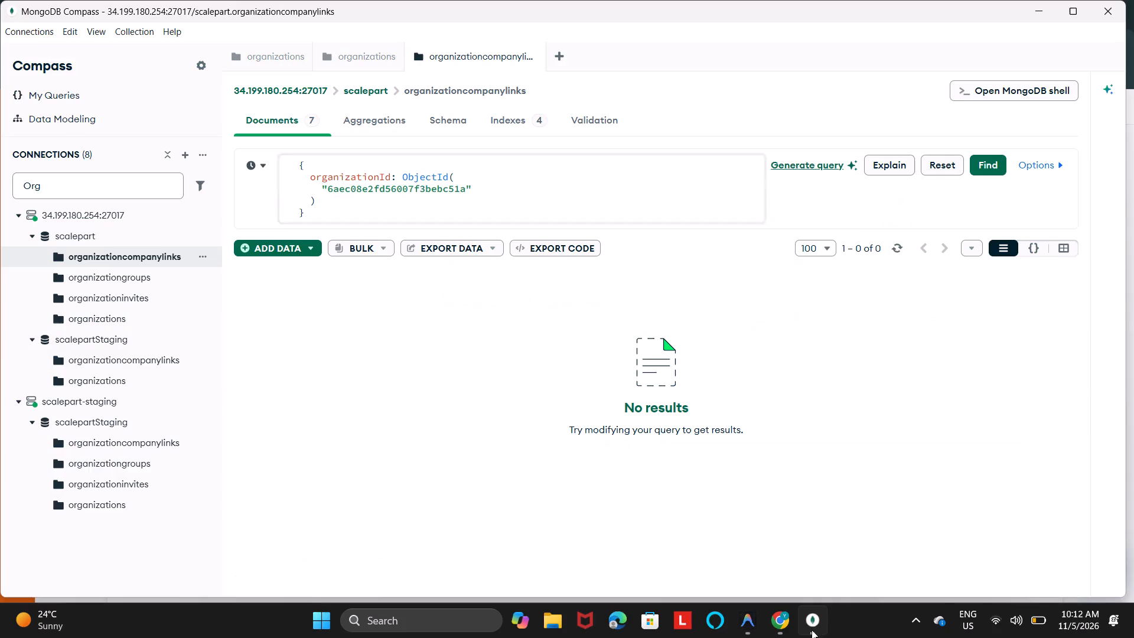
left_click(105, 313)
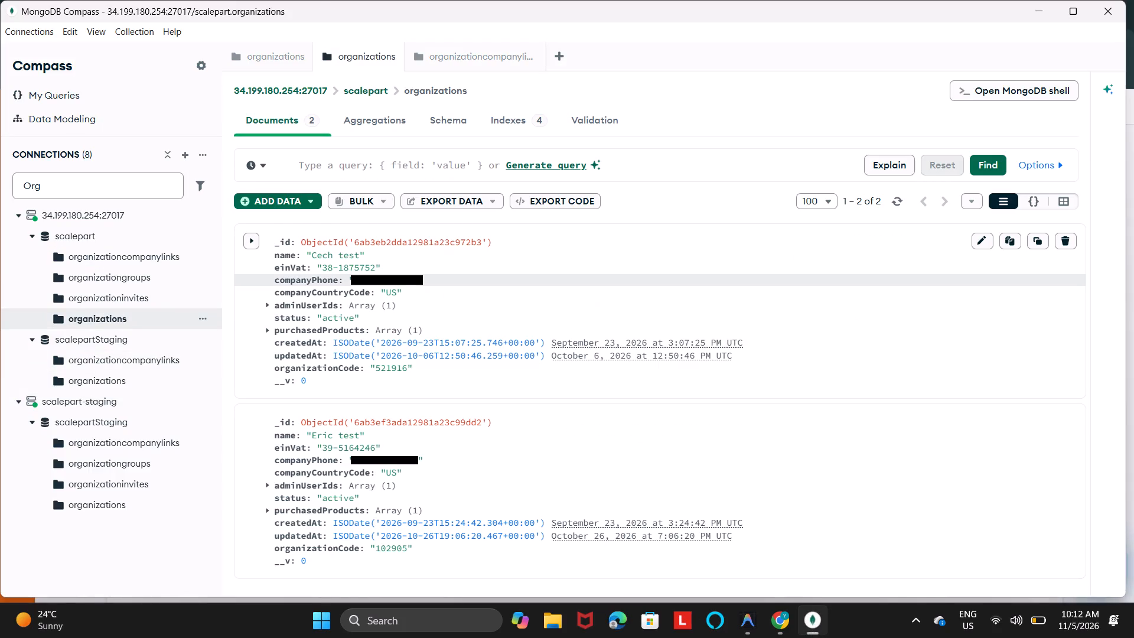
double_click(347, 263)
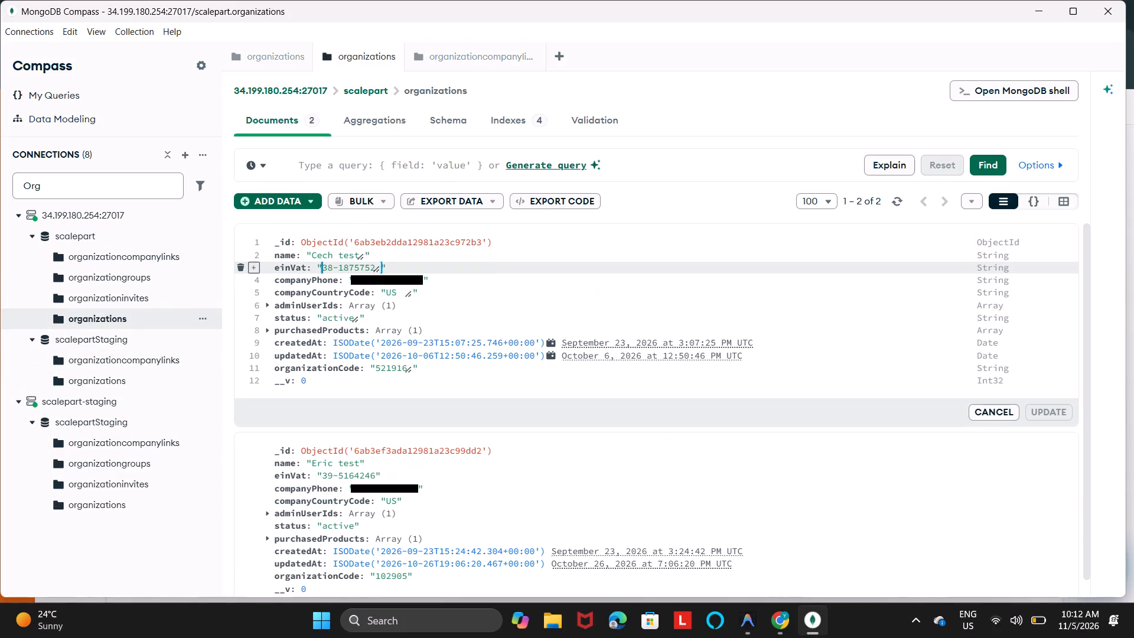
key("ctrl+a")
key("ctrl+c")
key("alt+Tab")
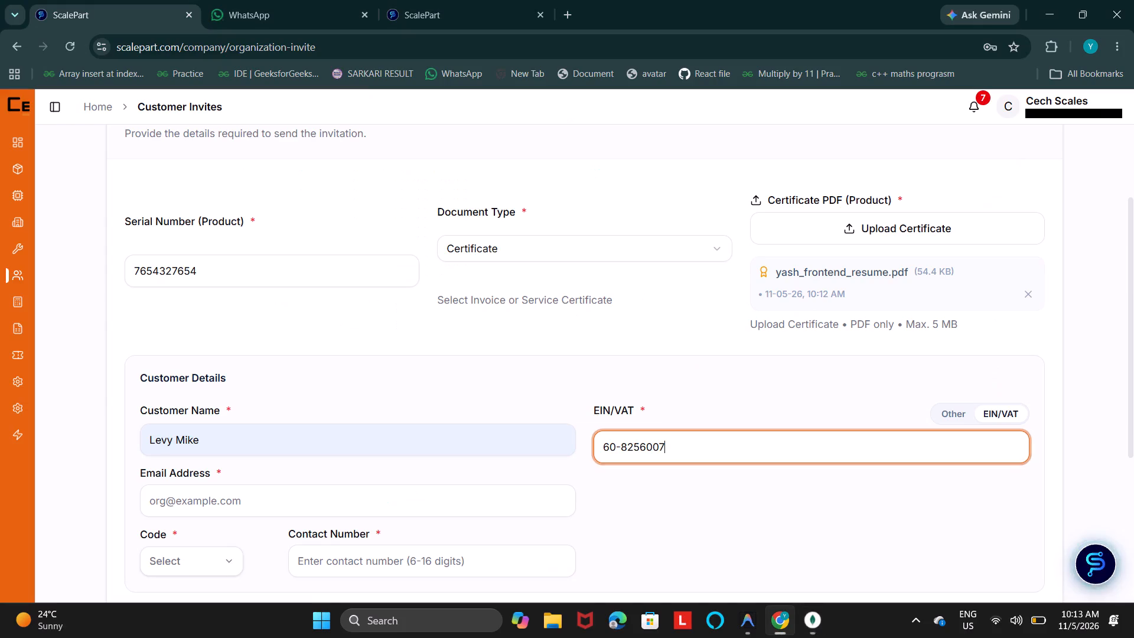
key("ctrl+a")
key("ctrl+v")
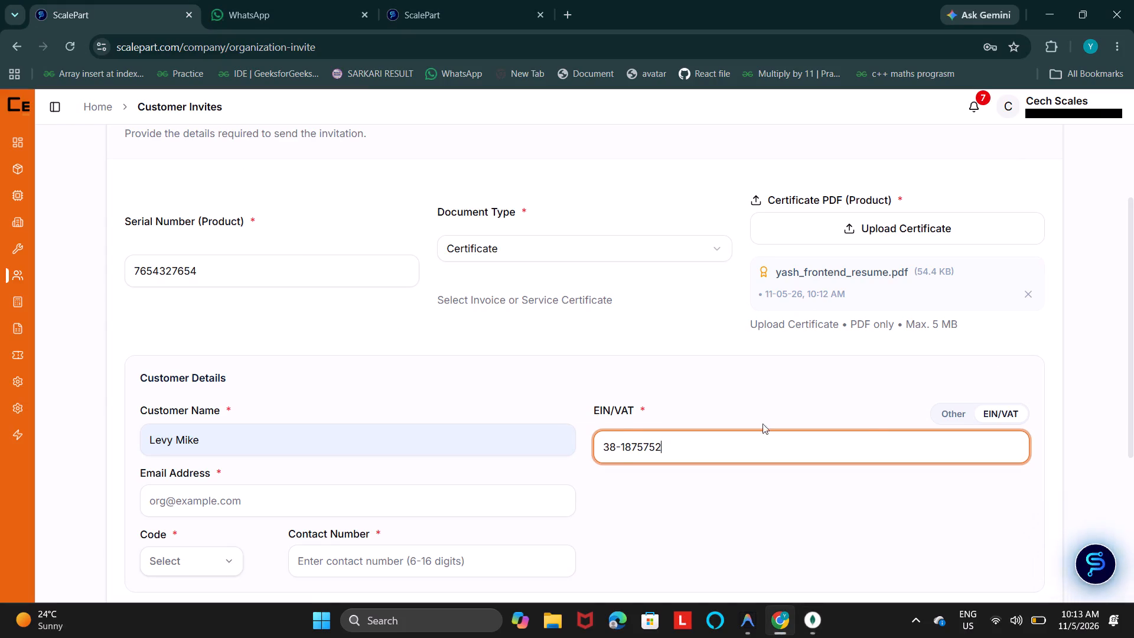
Switch the customer identifier back to Other, label it Comp and fill in the saved identifier number.
scroll(793, 508, "down", 1)
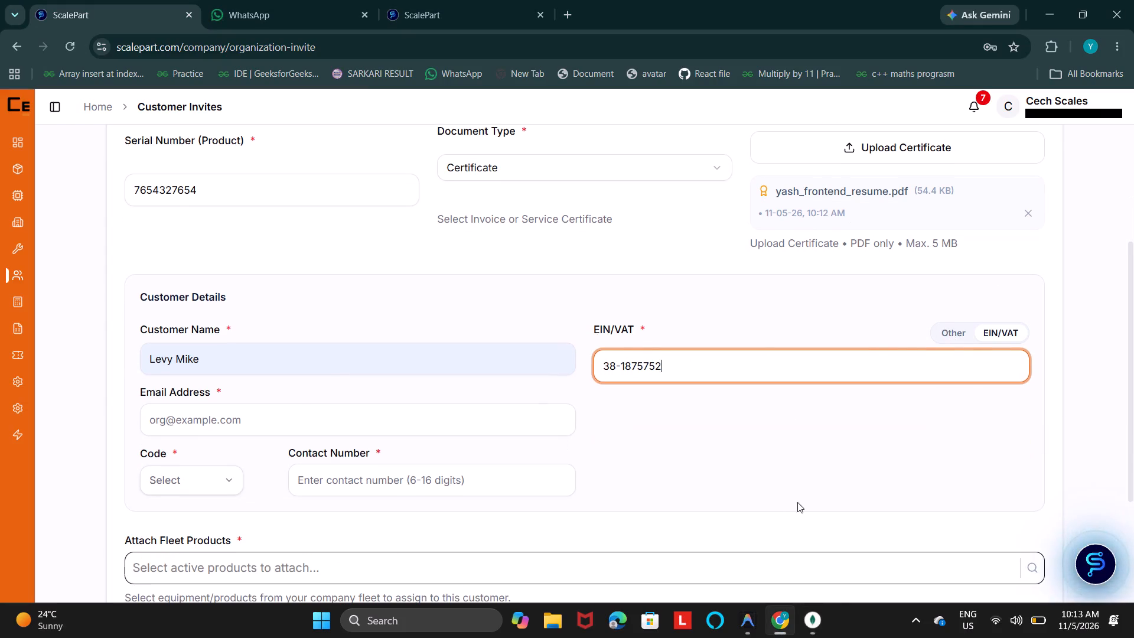
left_click(960, 333)
left_click(702, 399)
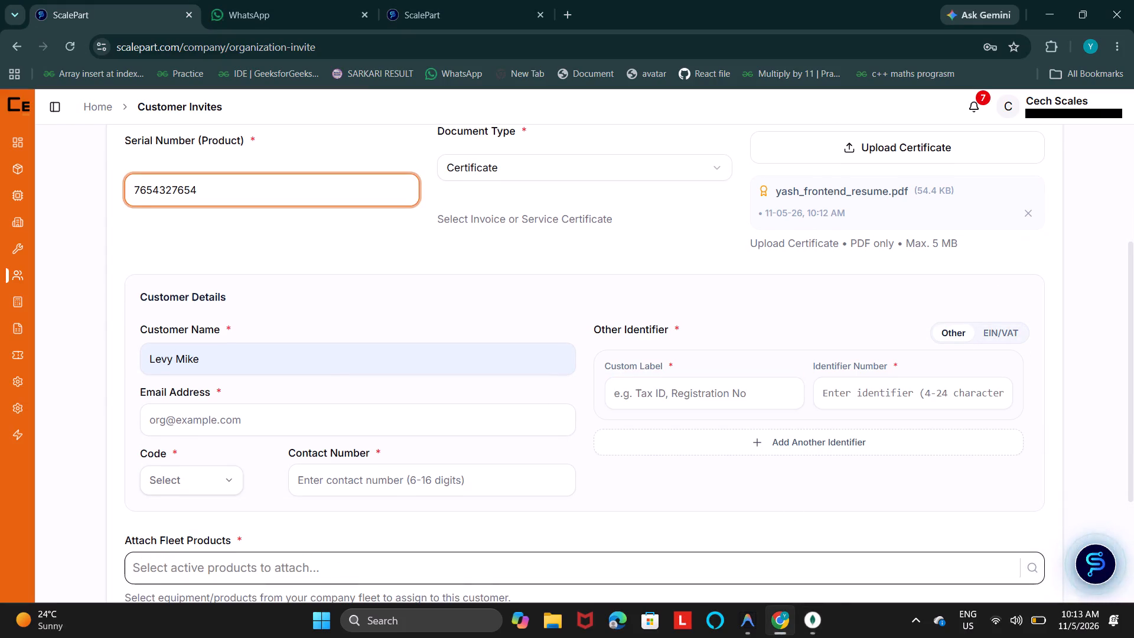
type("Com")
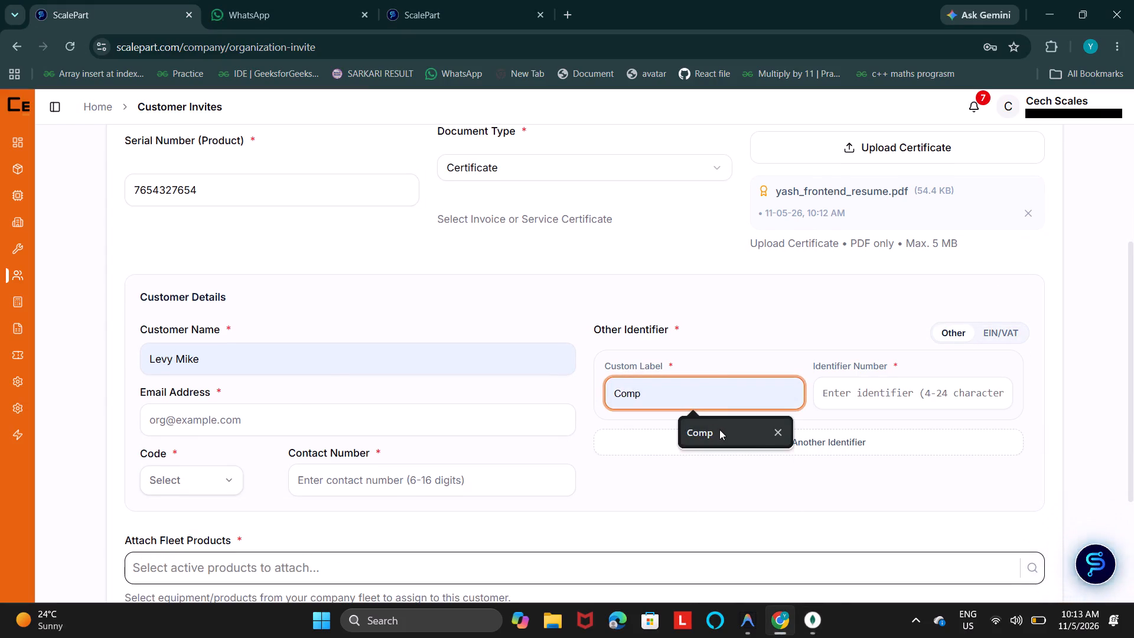
left_click(719, 429)
left_click(829, 393)
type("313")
left_click(925, 432)
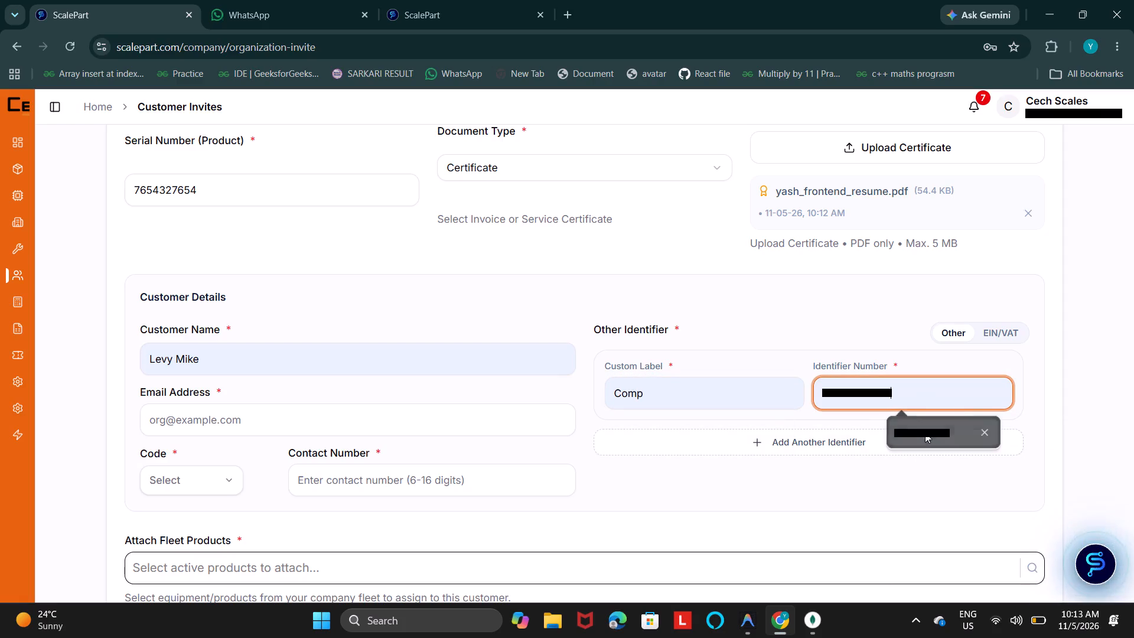
Fill in the customer's email address with the saved test address.
left_click(198, 419)
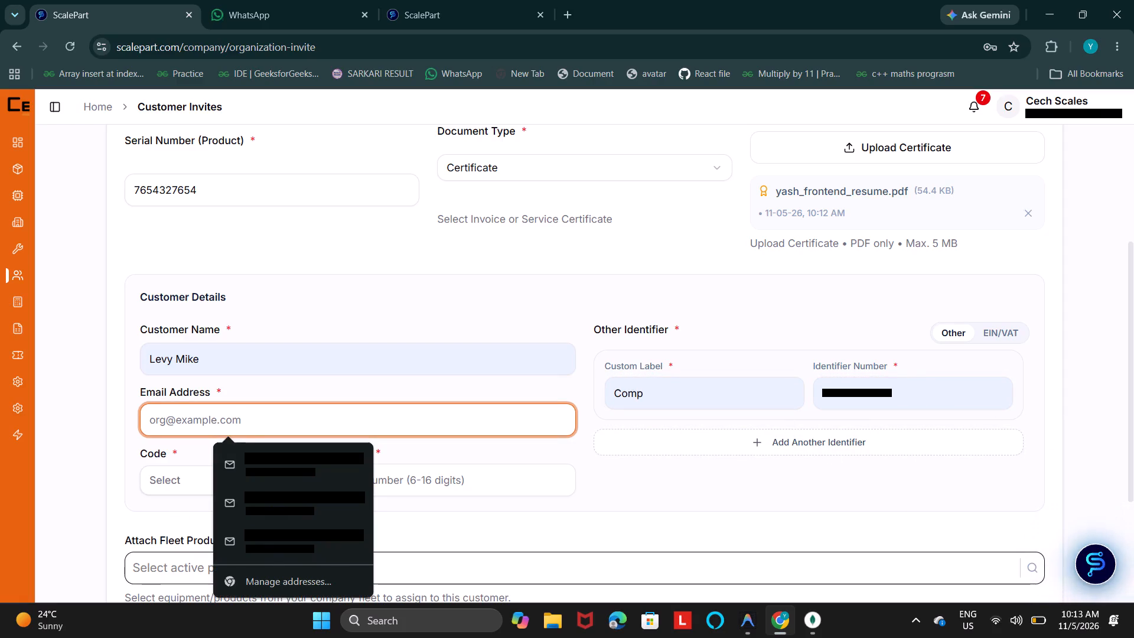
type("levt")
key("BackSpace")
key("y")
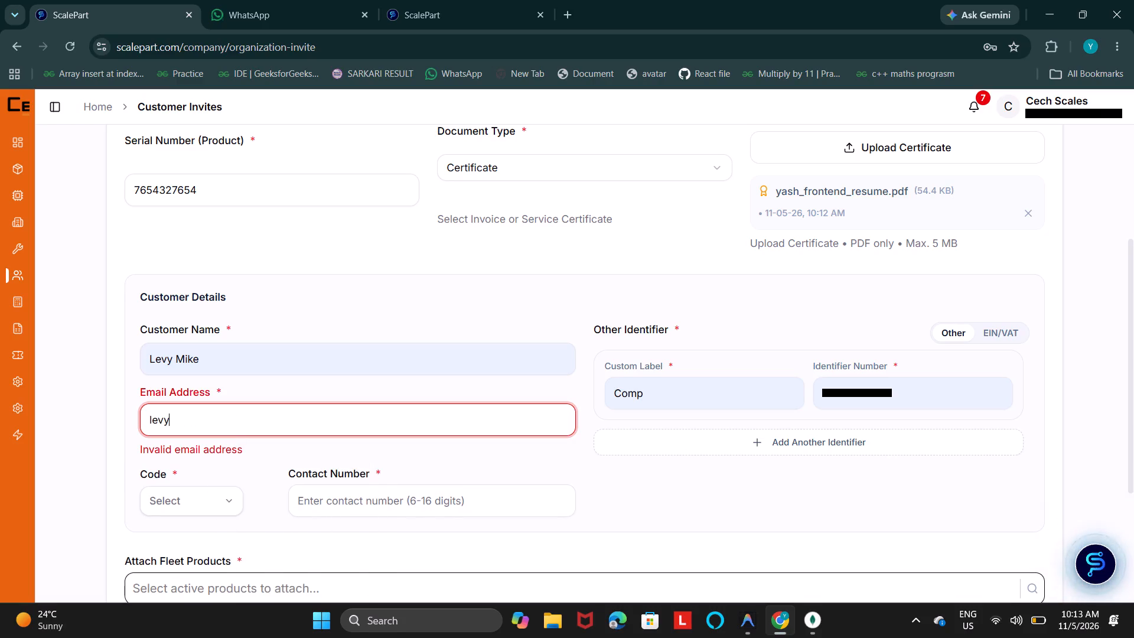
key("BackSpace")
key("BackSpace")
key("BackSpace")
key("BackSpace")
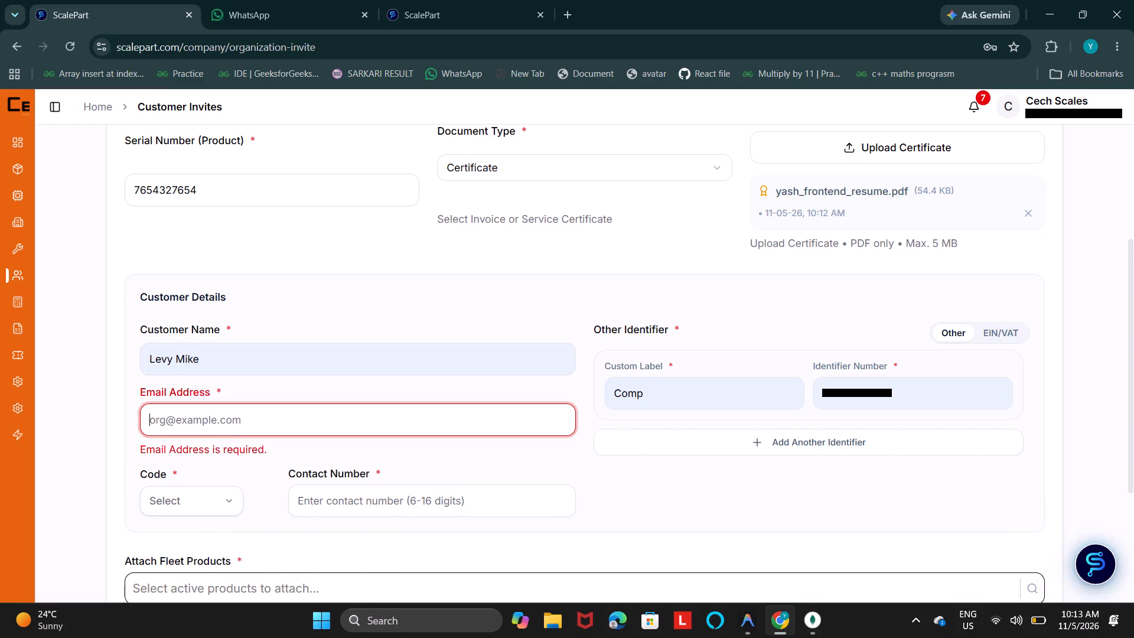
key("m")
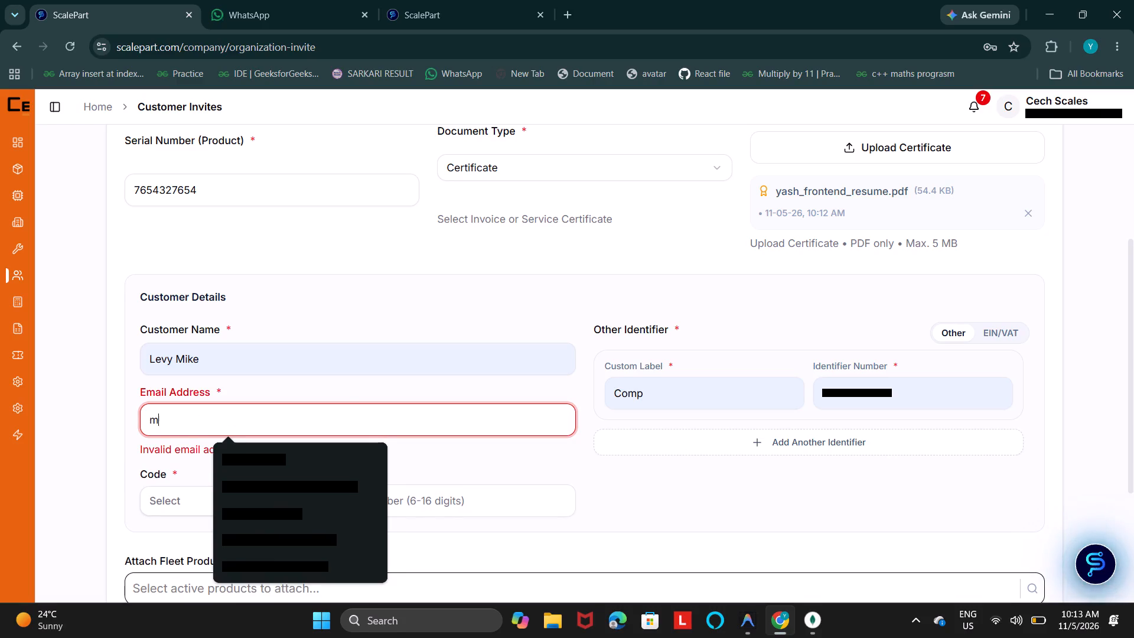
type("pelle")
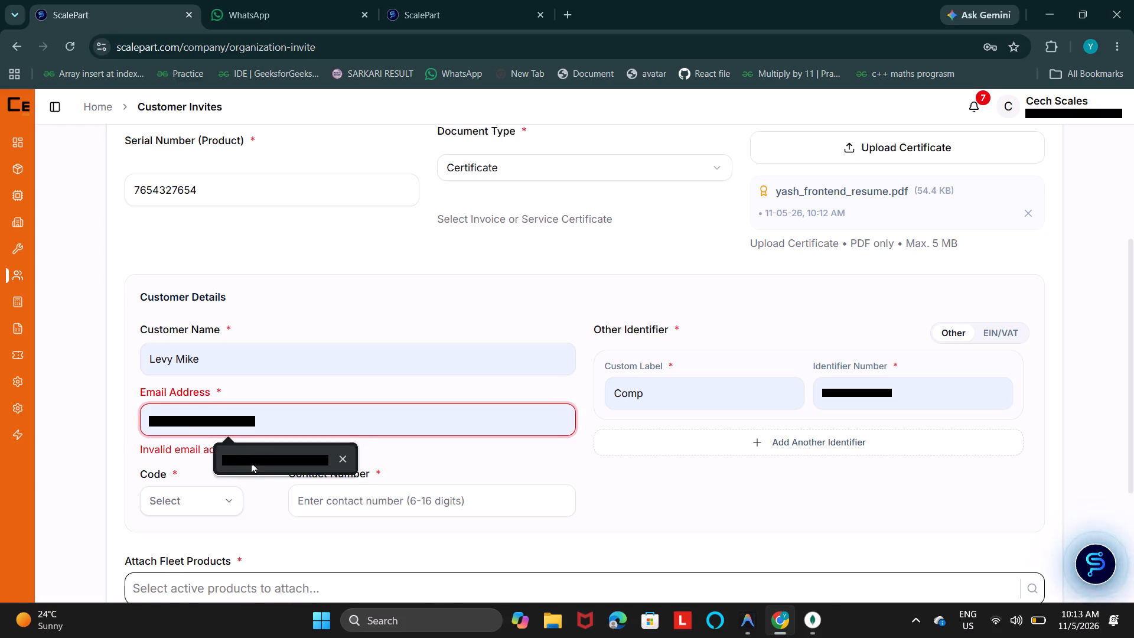
left_click(251, 463)
Set the country code to United States (+1) and fill in the saved contact number.
left_click(221, 484)
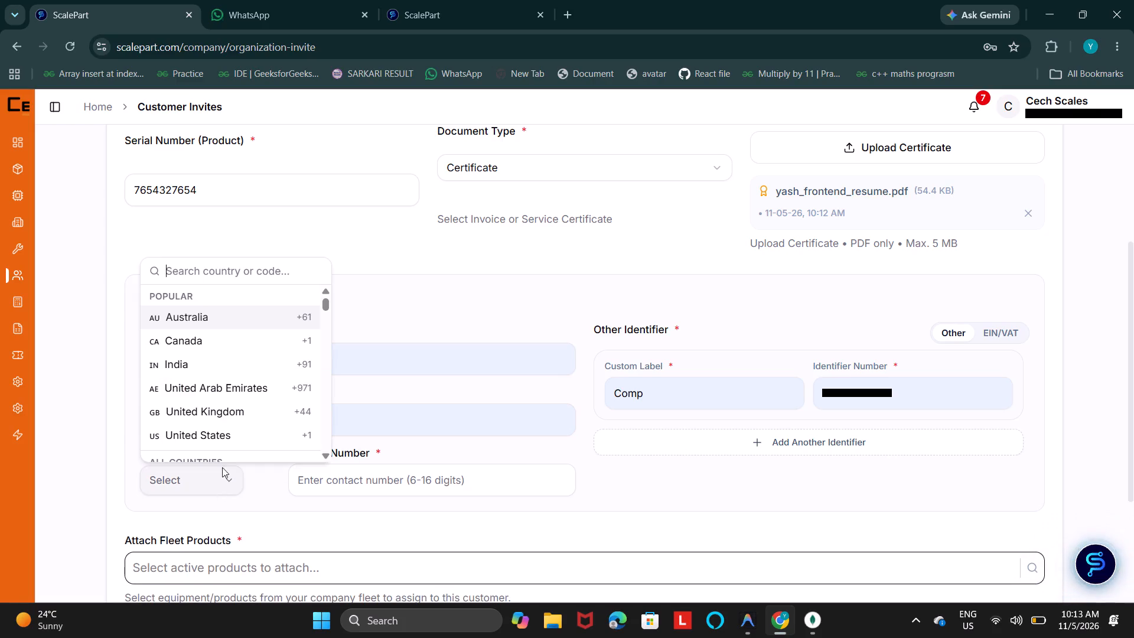
left_click(202, 432)
left_click(323, 483)
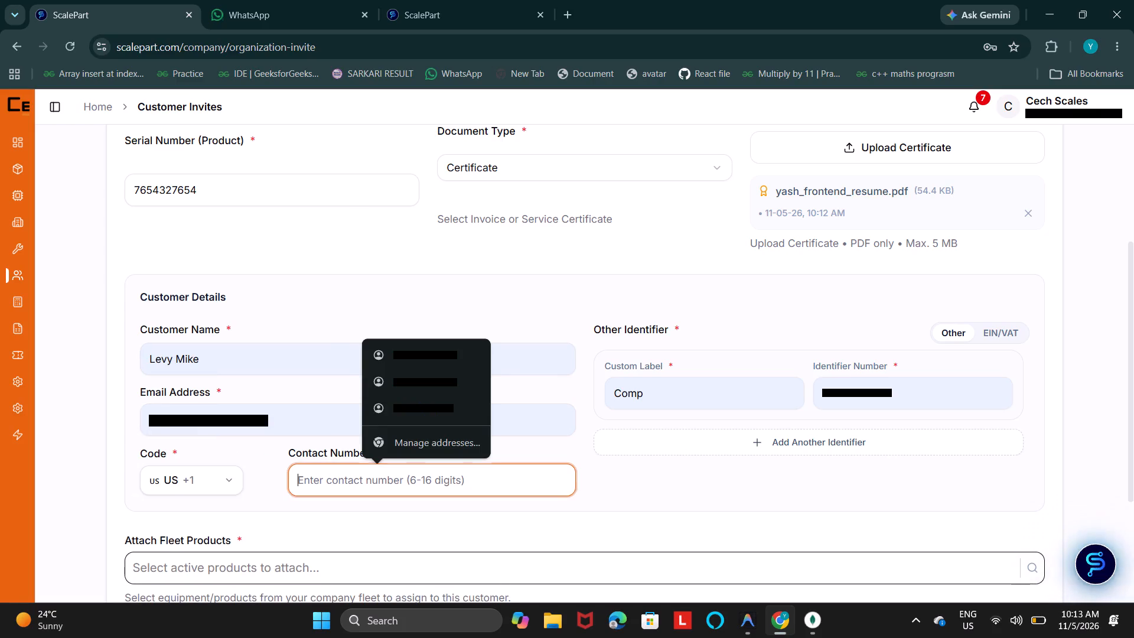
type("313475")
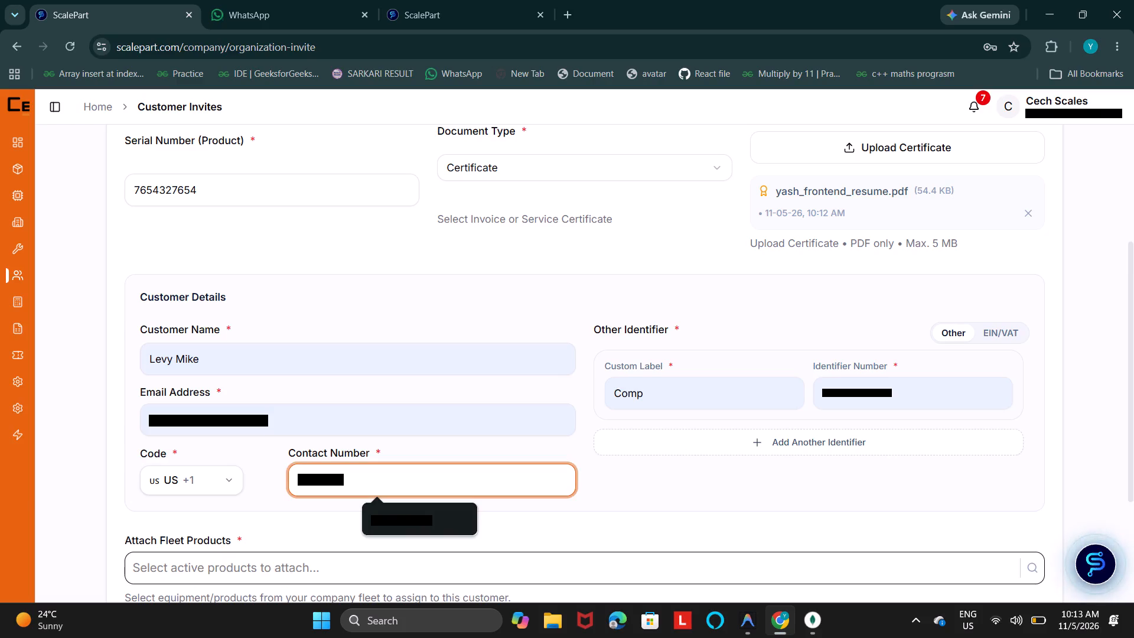
left_click(402, 520)
Attach the fleet product Centurion-DT Portable Truck Scale (Steel Deck, Digital Cell) (PROD-577C4EE6) to the customer.
scroll(341, 536, "down", 1)
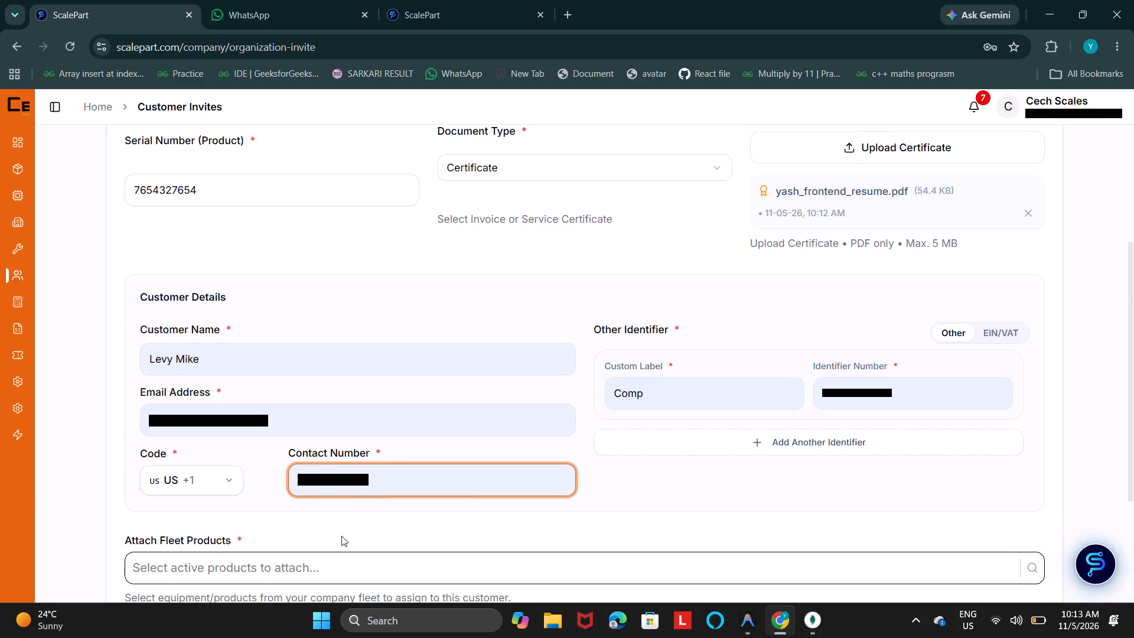
scroll(341, 536, "down", 1)
left_click(342, 474)
left_click(307, 510)
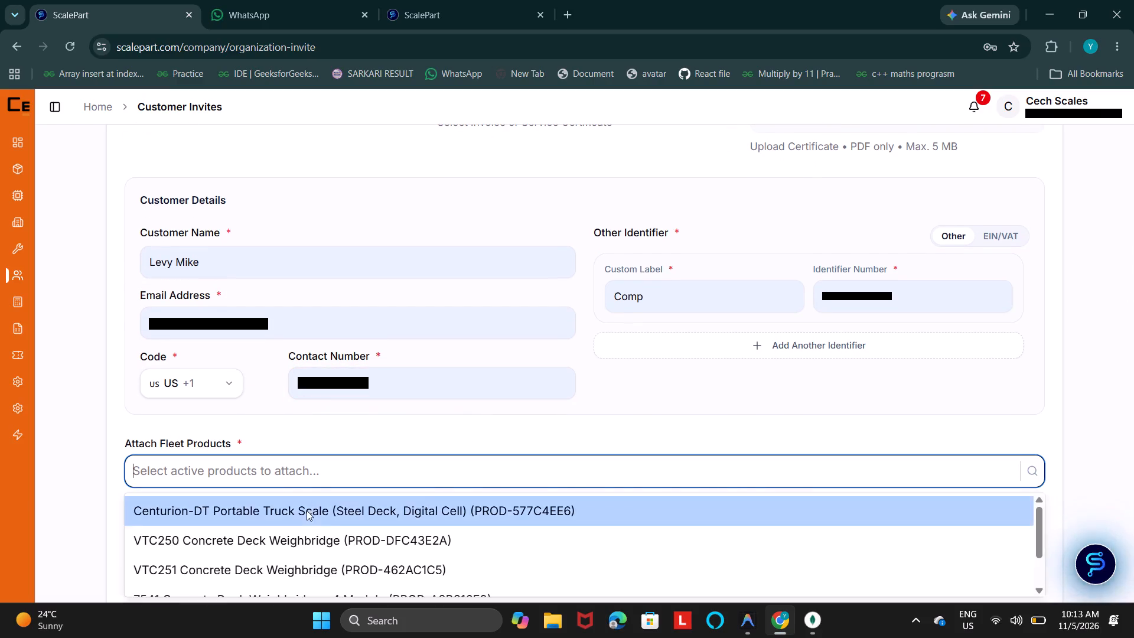
Send the customer invitation.
scroll(540, 454, "down", 1)
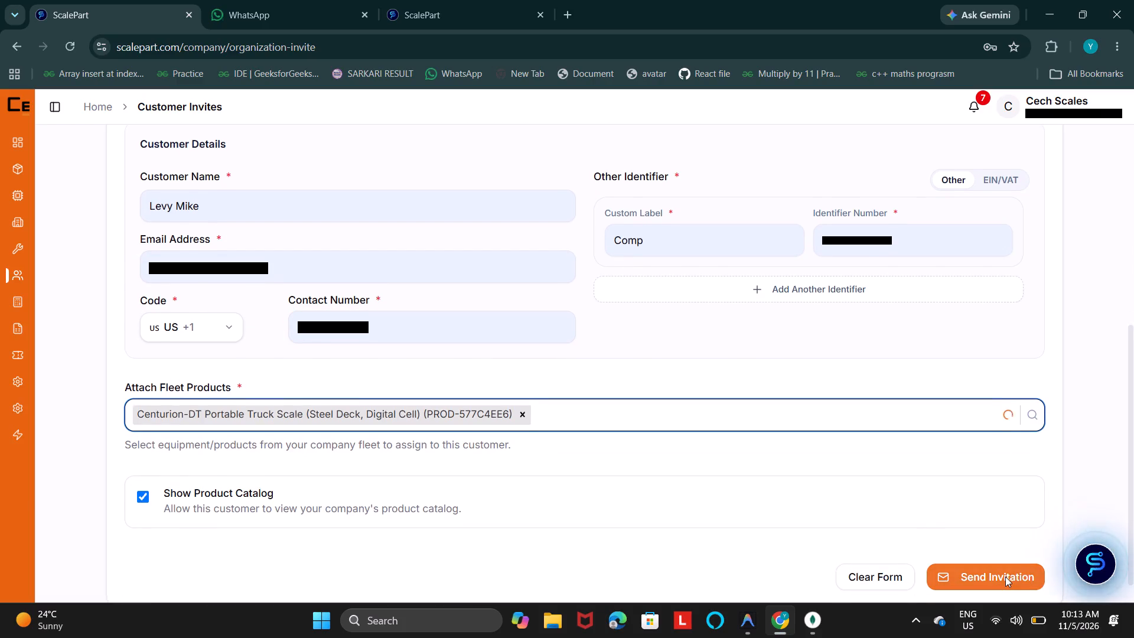
left_click(1005, 577)
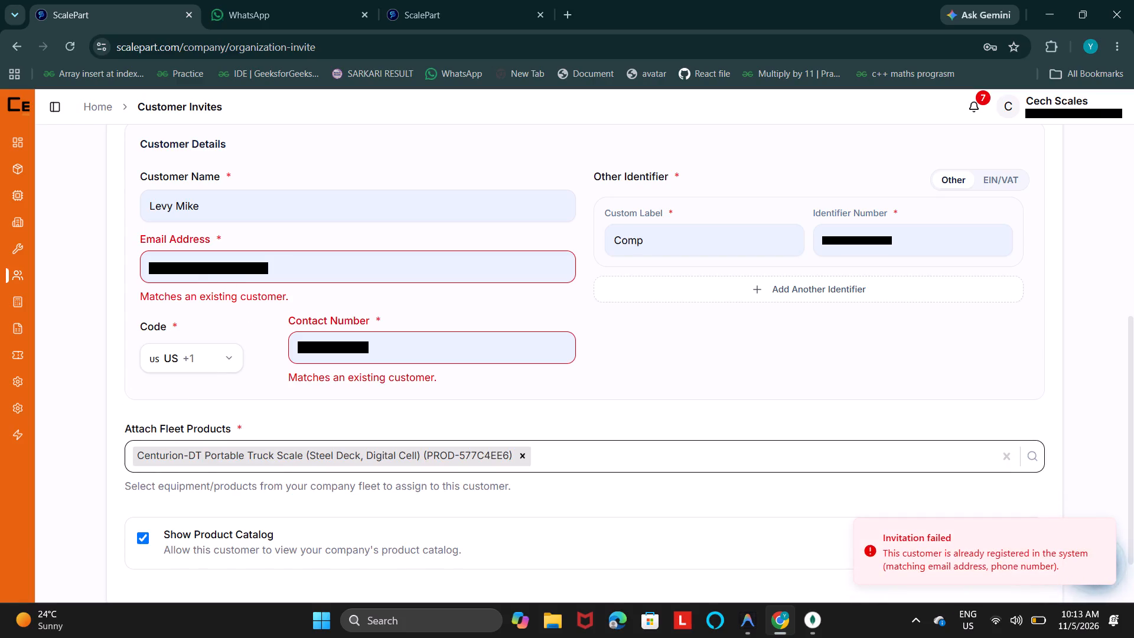
Copy the customer's email address from the invite form and open the production scalepart database's users collection in MongoDB Compass.
left_click_drag(269, 262, 105, 264)
key("ctrl+c")
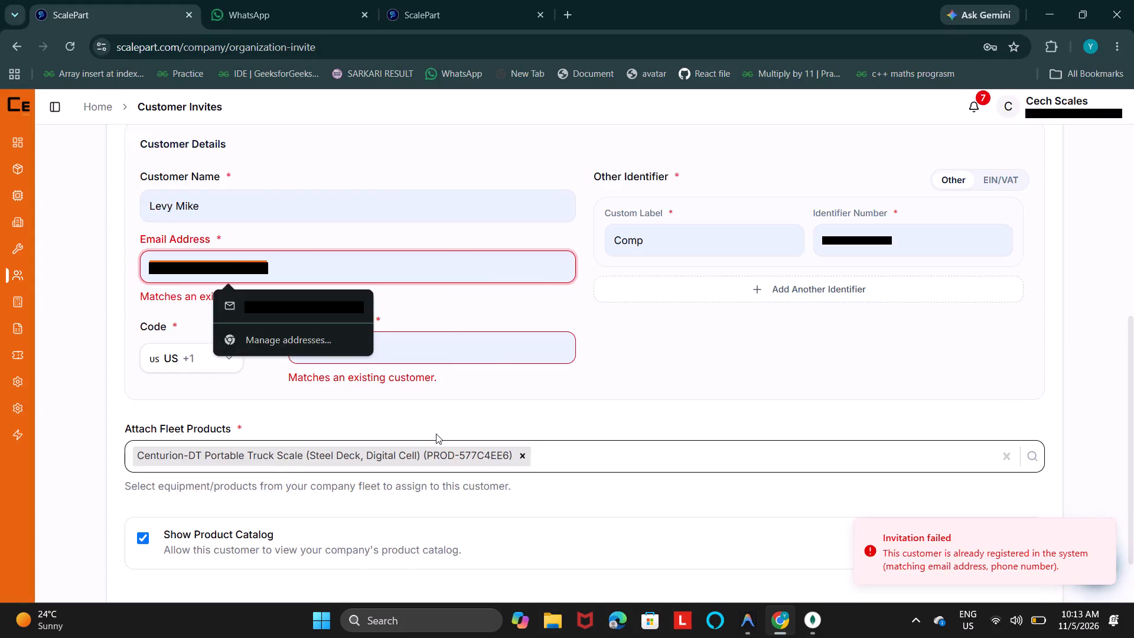
key("alt+Tab")
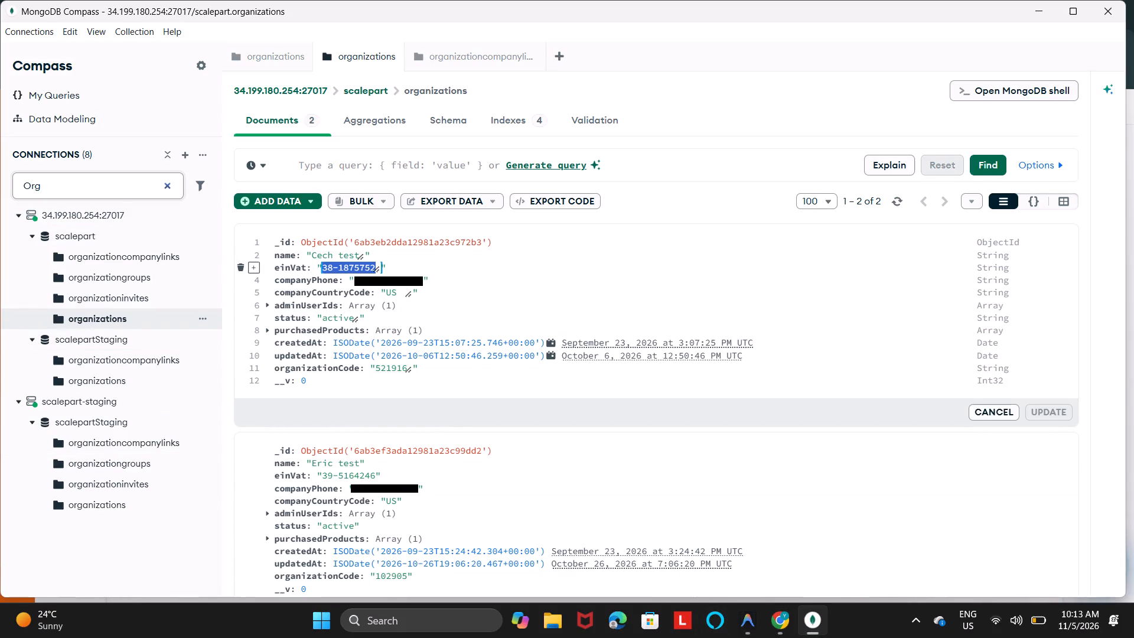
left_click(167, 186)
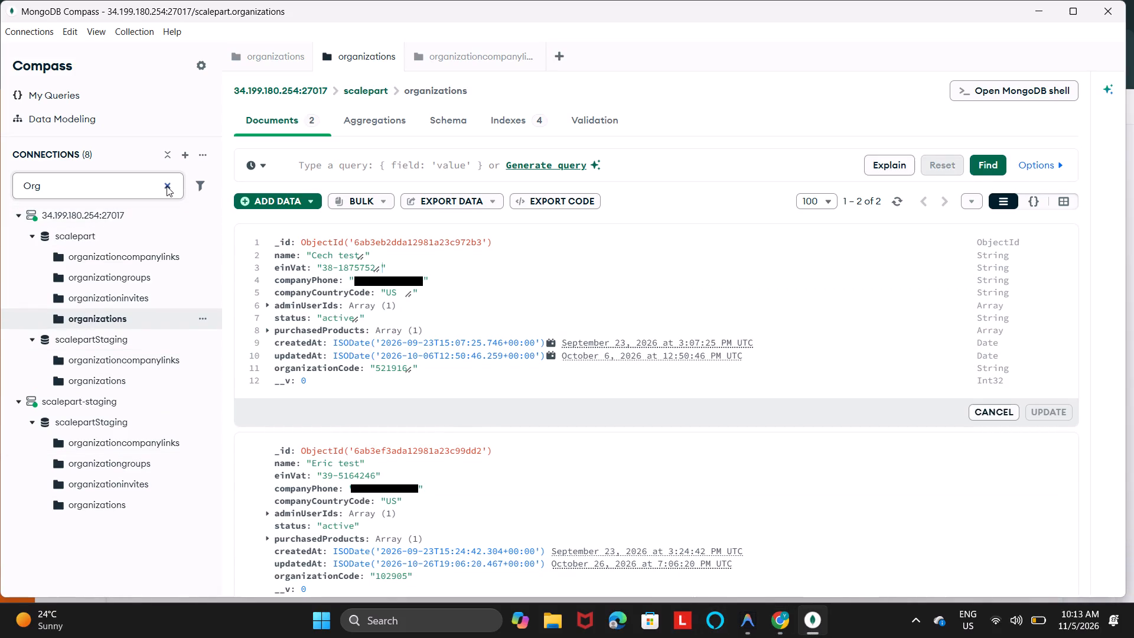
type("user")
left_click(90, 256)
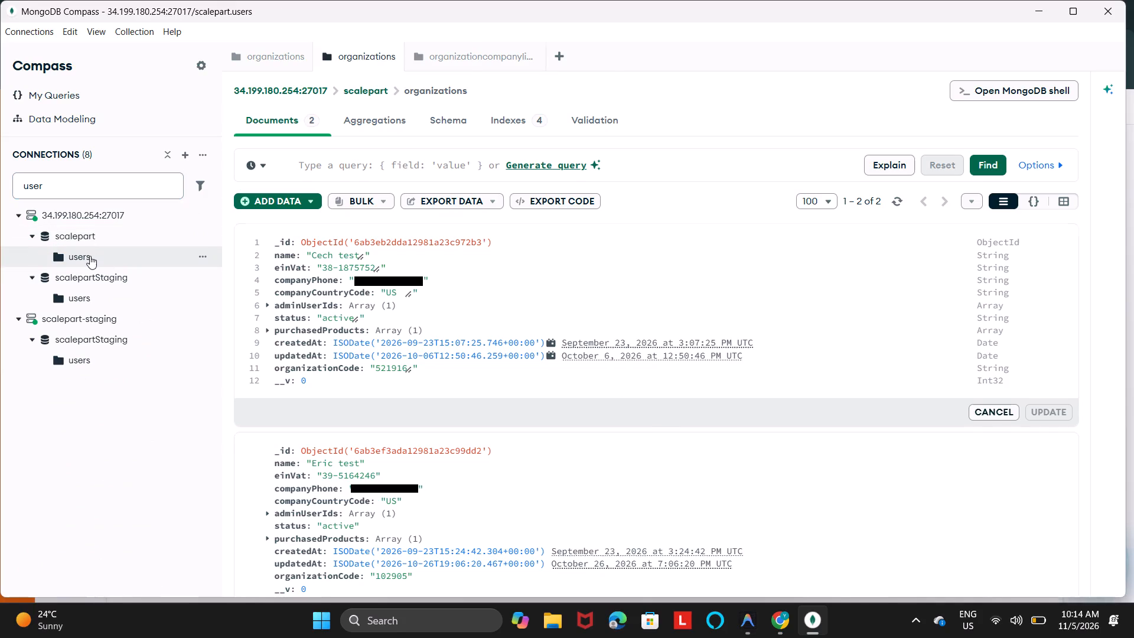
Filter the users collection by the copied email address and delete the matching user document.
left_click(419, 170)
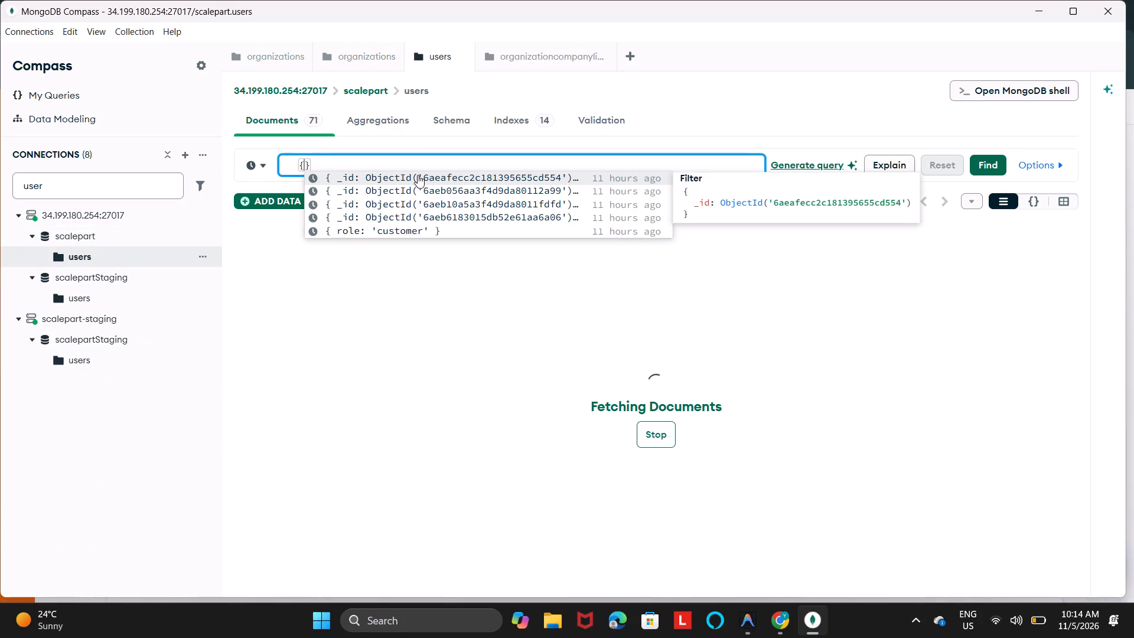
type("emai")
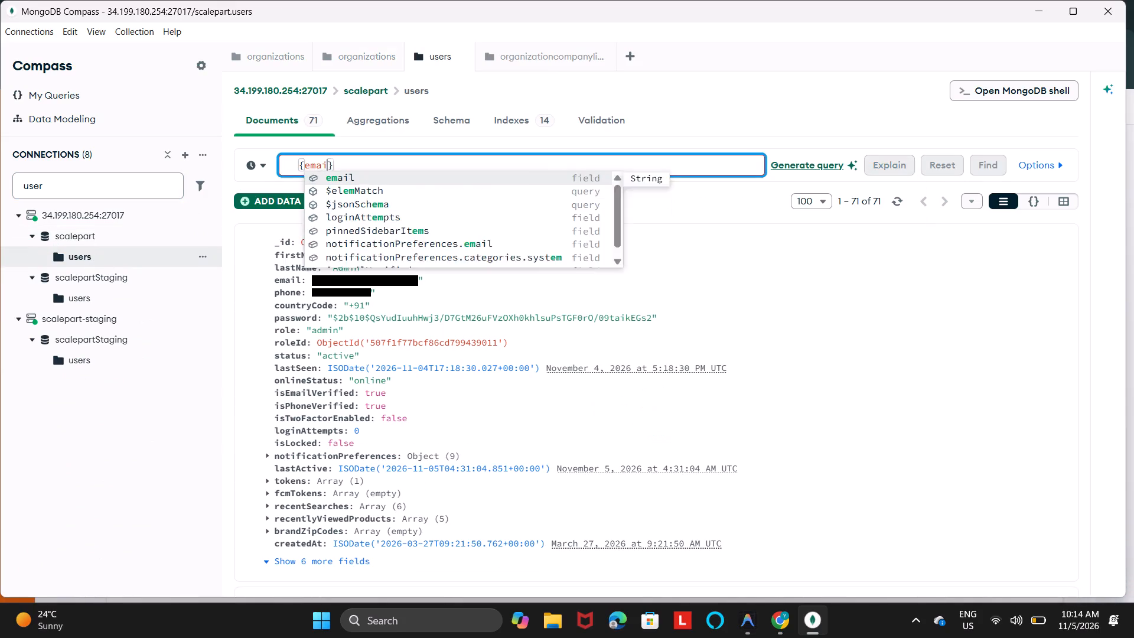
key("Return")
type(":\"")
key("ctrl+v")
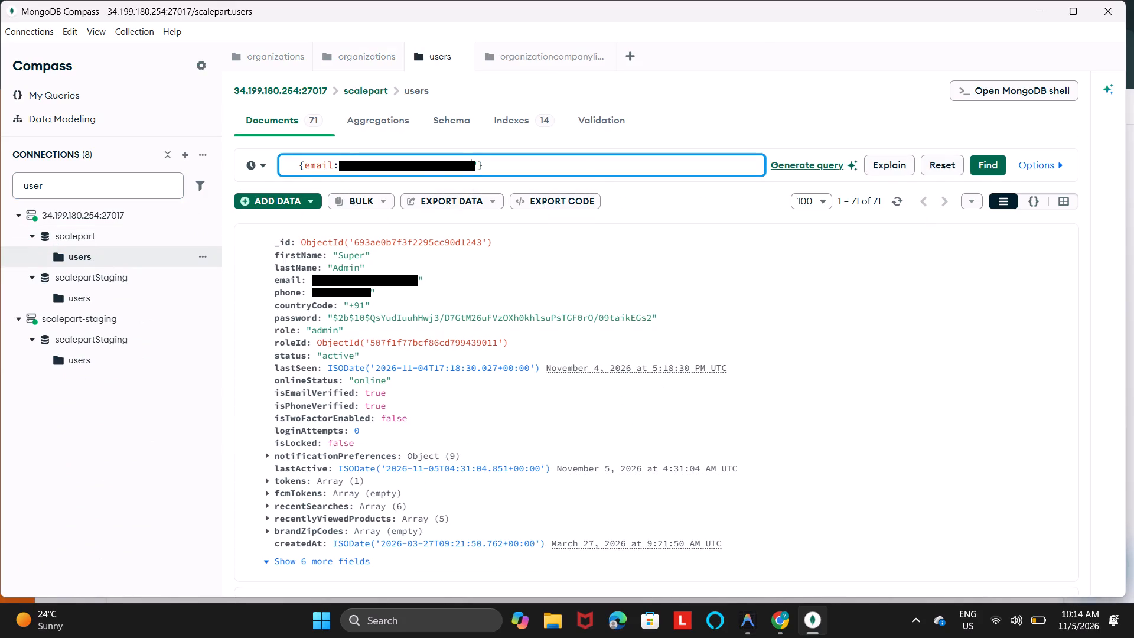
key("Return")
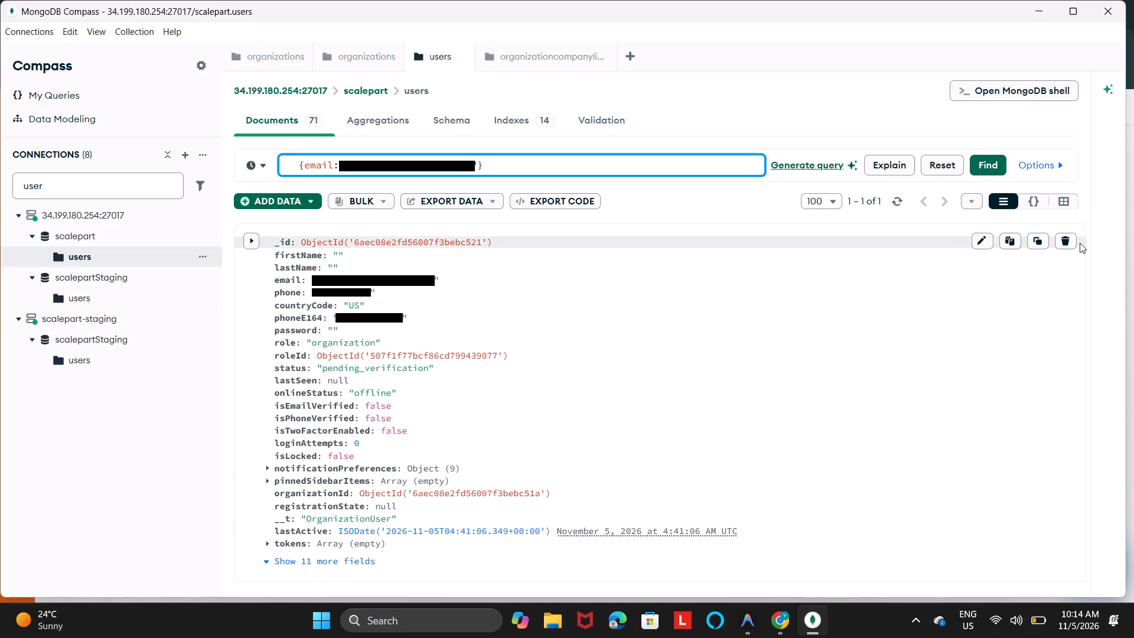
left_click(1065, 243)
scroll(958, 422, "down", 3)
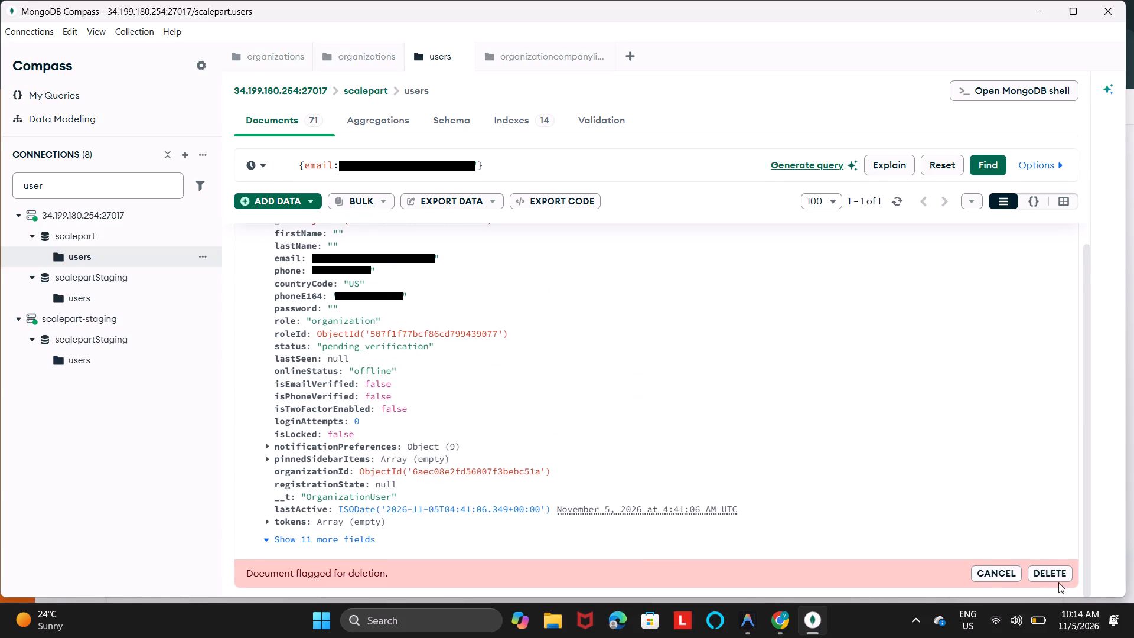
left_click(1055, 575)
Return to the Customer Invites form in Chrome and resend the customer invitation with the same details.
key("alt+Tab")
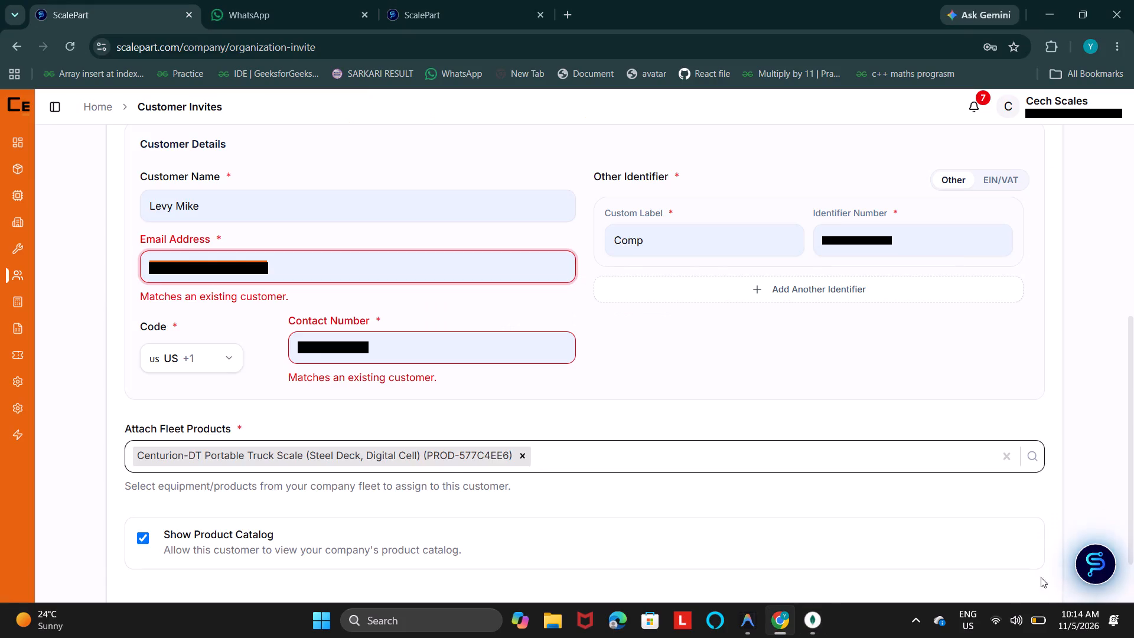
left_click(718, 351)
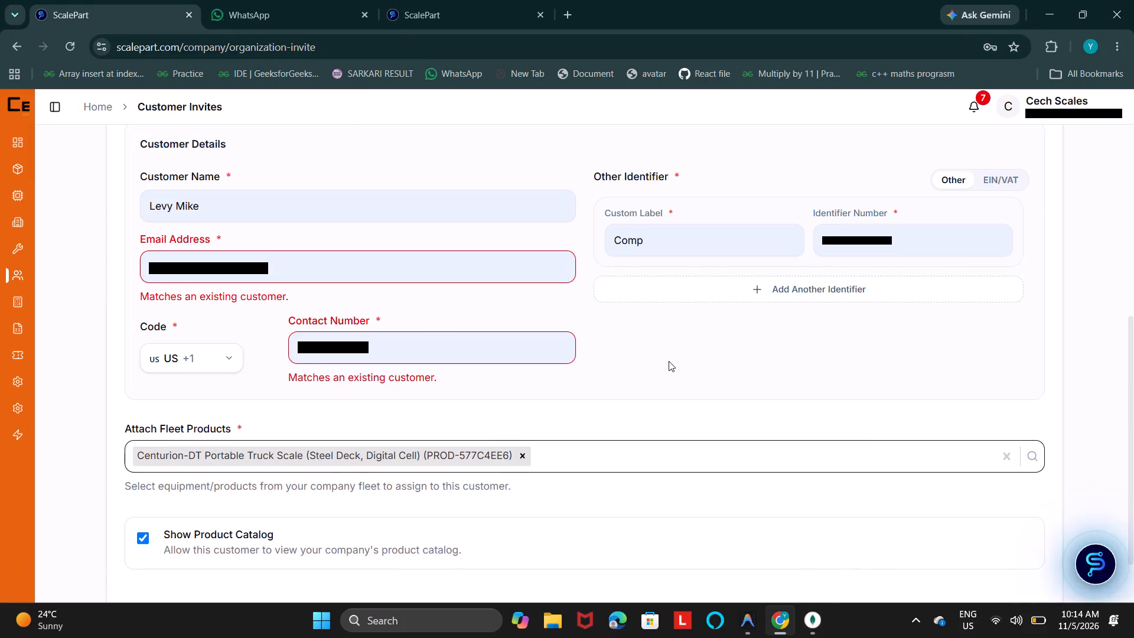
scroll(669, 361, "up", 1)
scroll(669, 361, "down", 4)
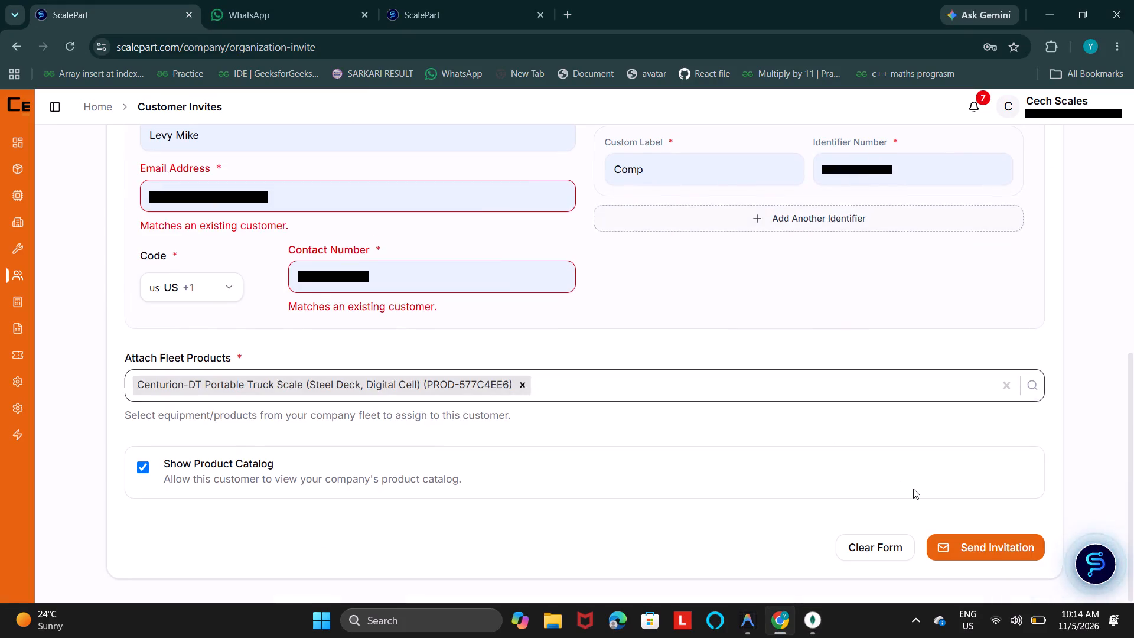
left_click(988, 545)
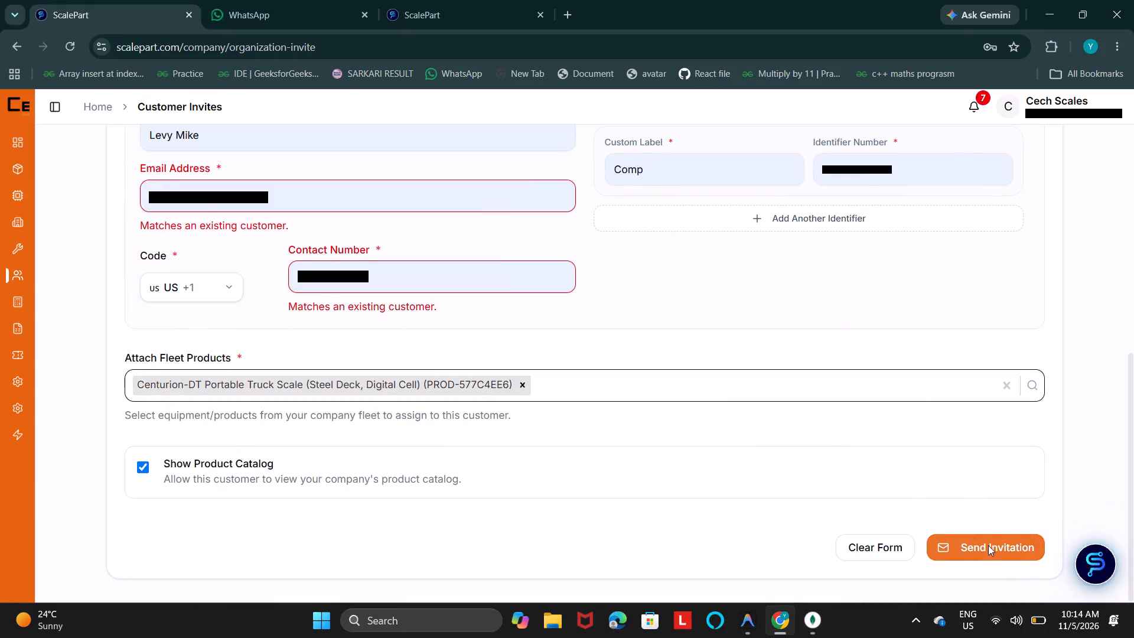
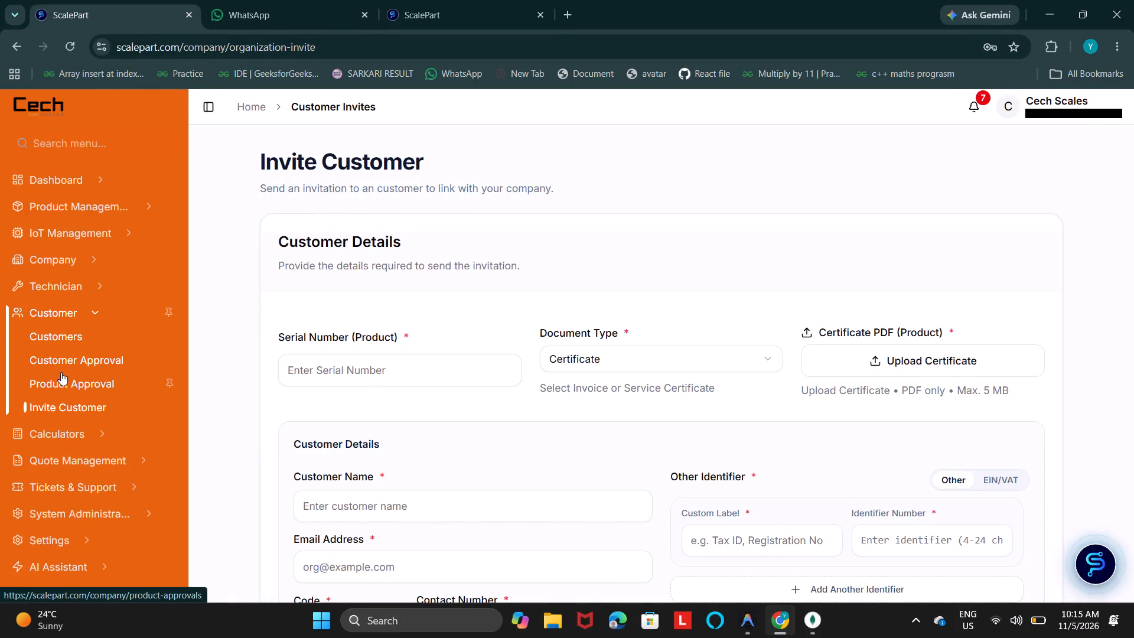
Open the company's Customers list to check the entry for the newly invited customer.
left_click(50, 337)
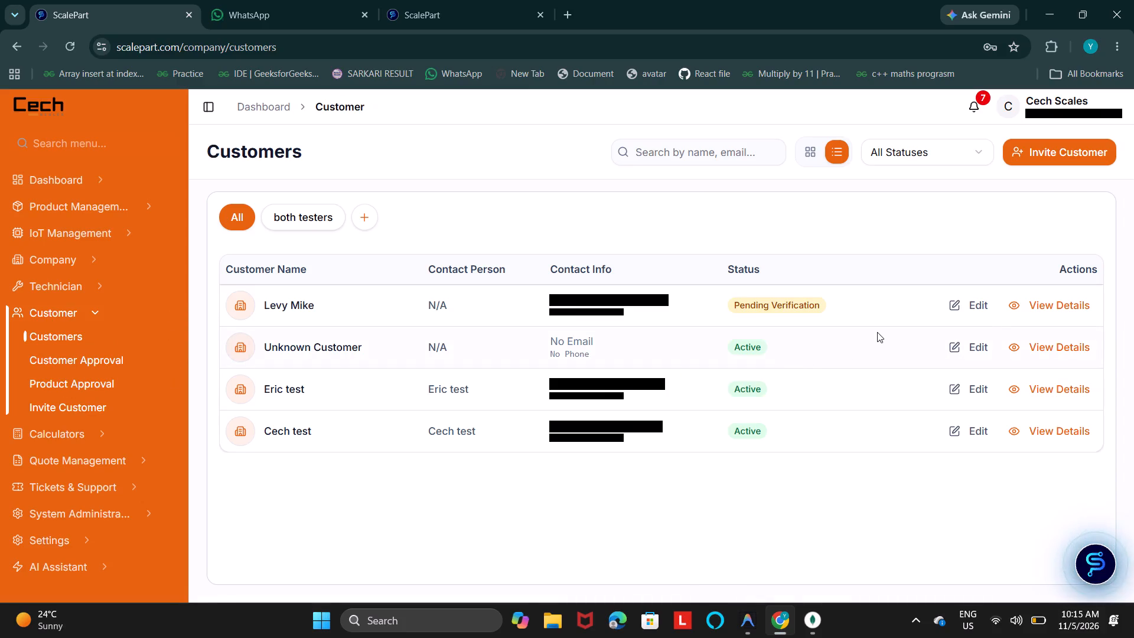
Open the pending-verification customer's edit form, review its profile, identifier, address and admin details, and close it without saving.
left_click(966, 313)
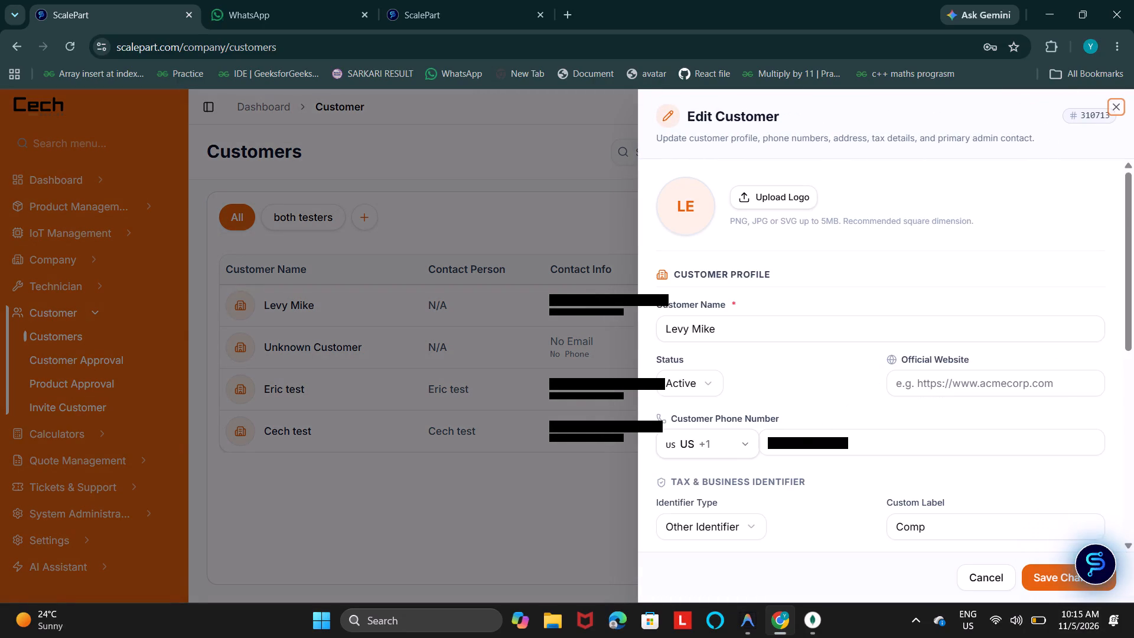
scroll(762, 422, "down", 6)
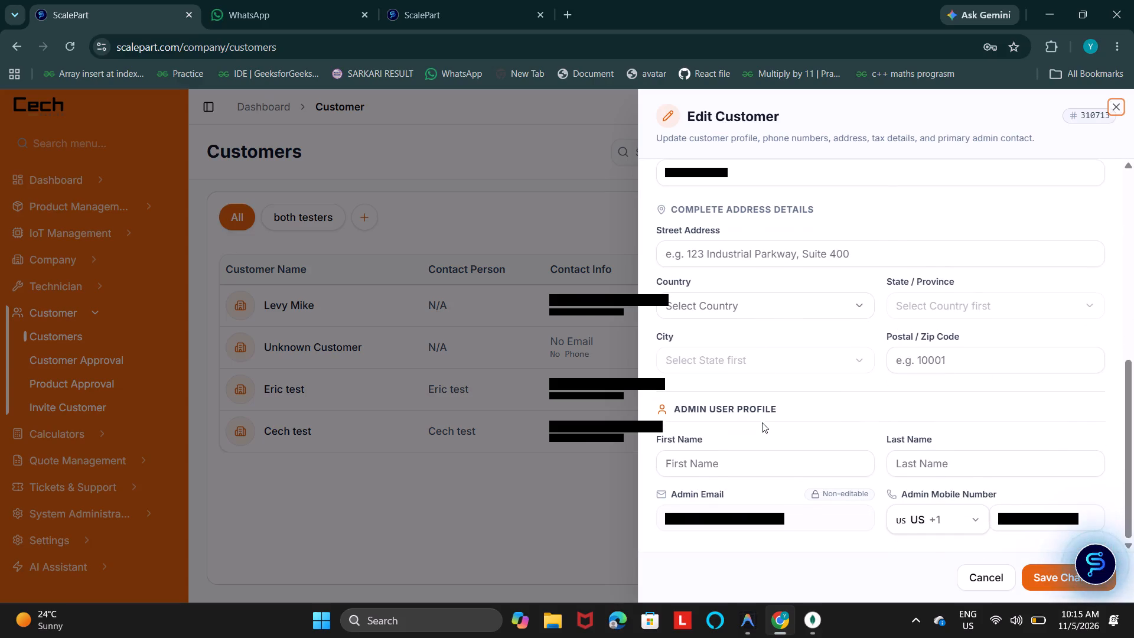
scroll(762, 422, "down", 1)
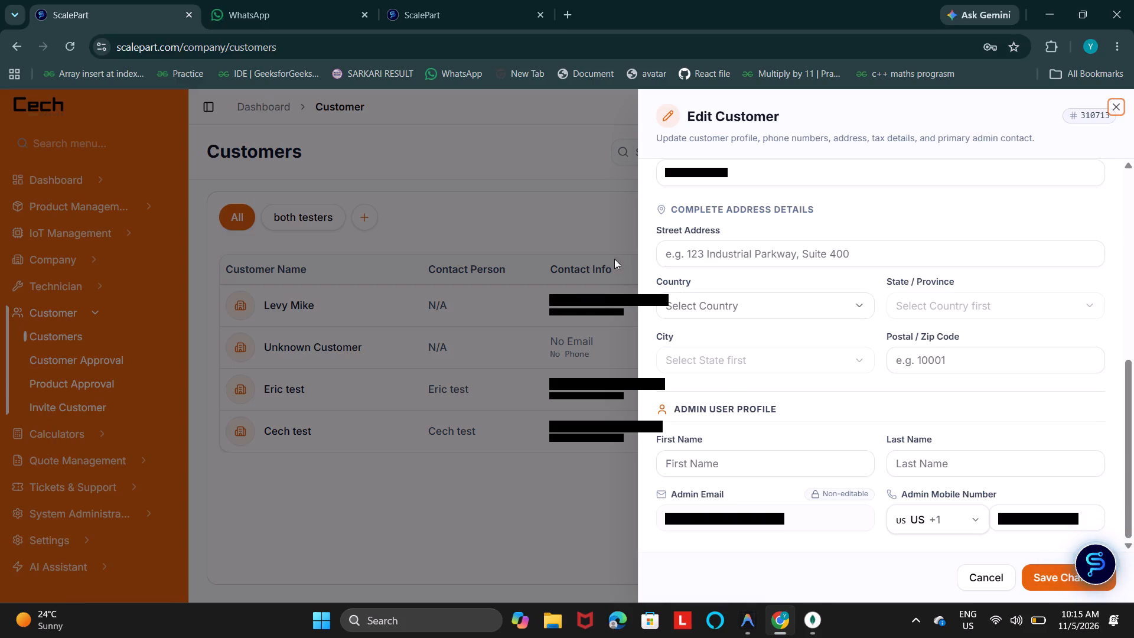
left_click(566, 224)
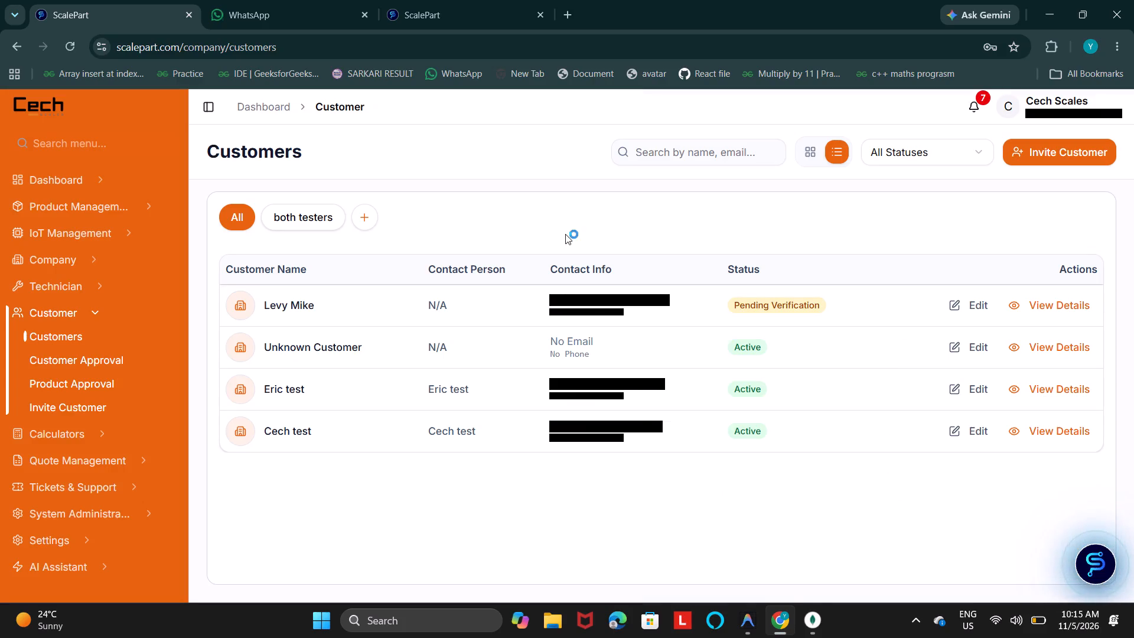
Copy the pending customer's email address and rerun the email filter on the production users collection in MongoDB Compass.
left_click_drag(545, 301, 689, 296)
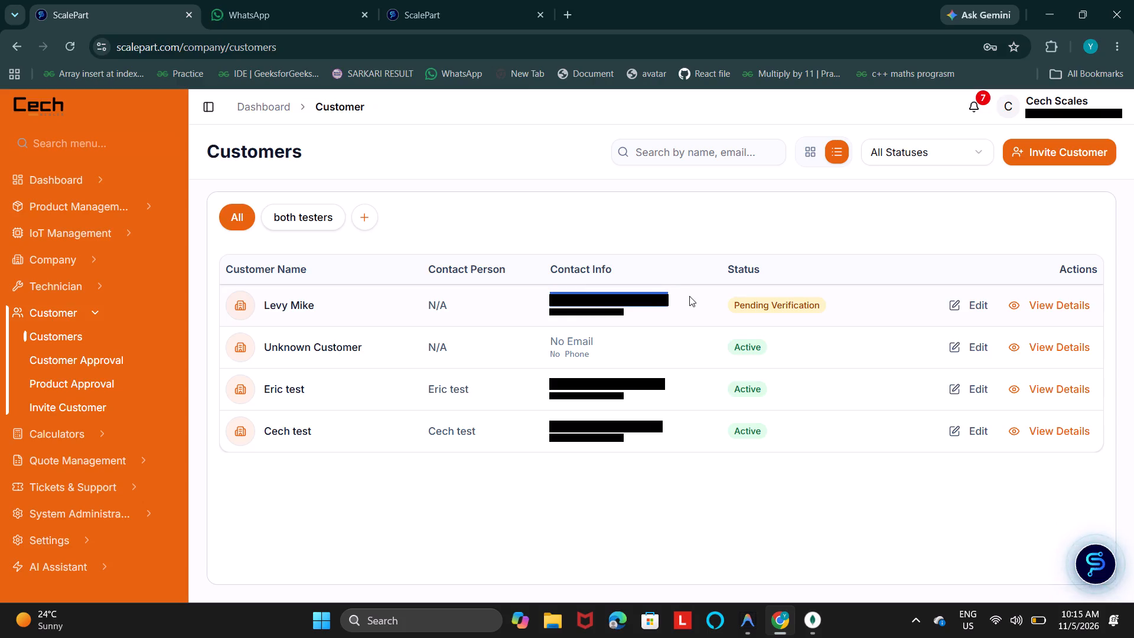
key("ctrl+c")
key("alt+Tab")
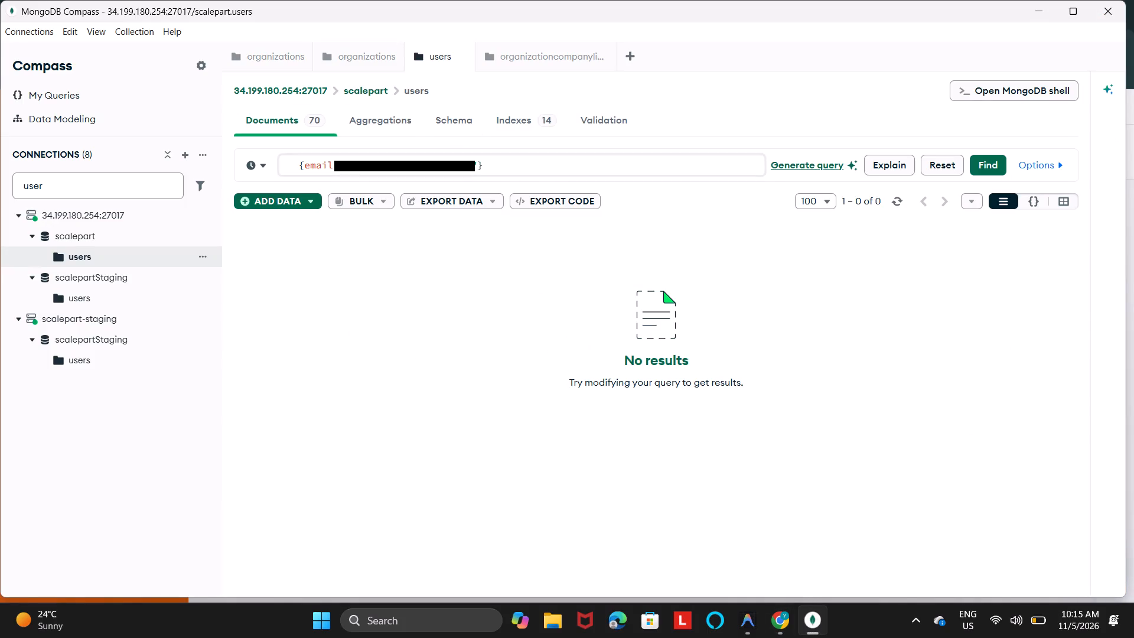
left_click(510, 159)
key("Return")
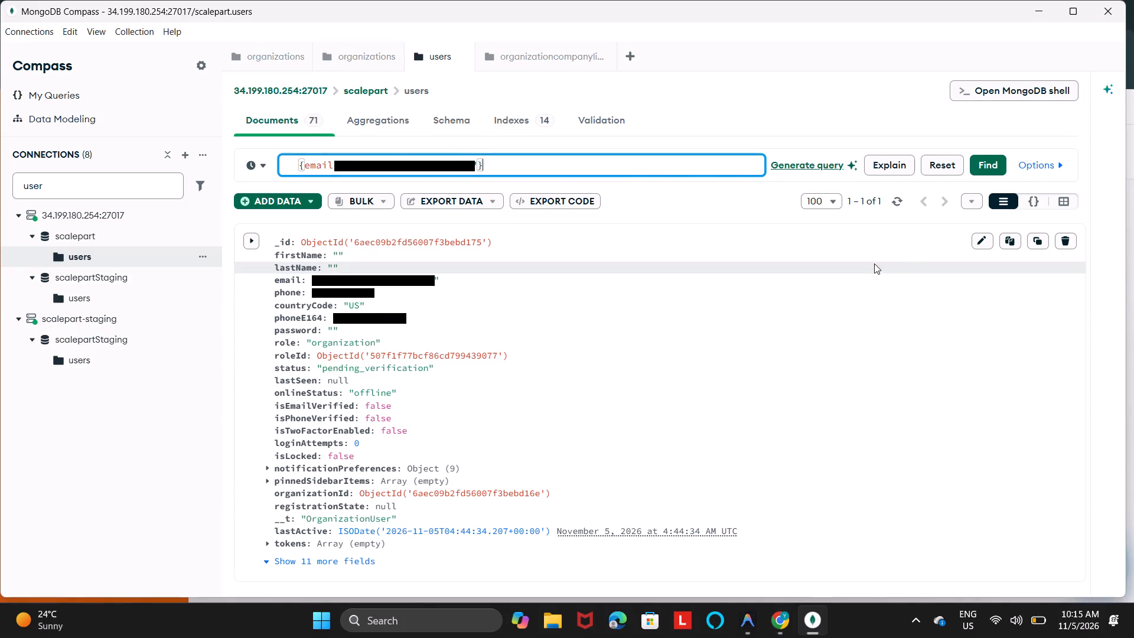
Copy the organizationId from the matching user document and delete that document.
left_click(1064, 237)
scroll(856, 422, "down", 10)
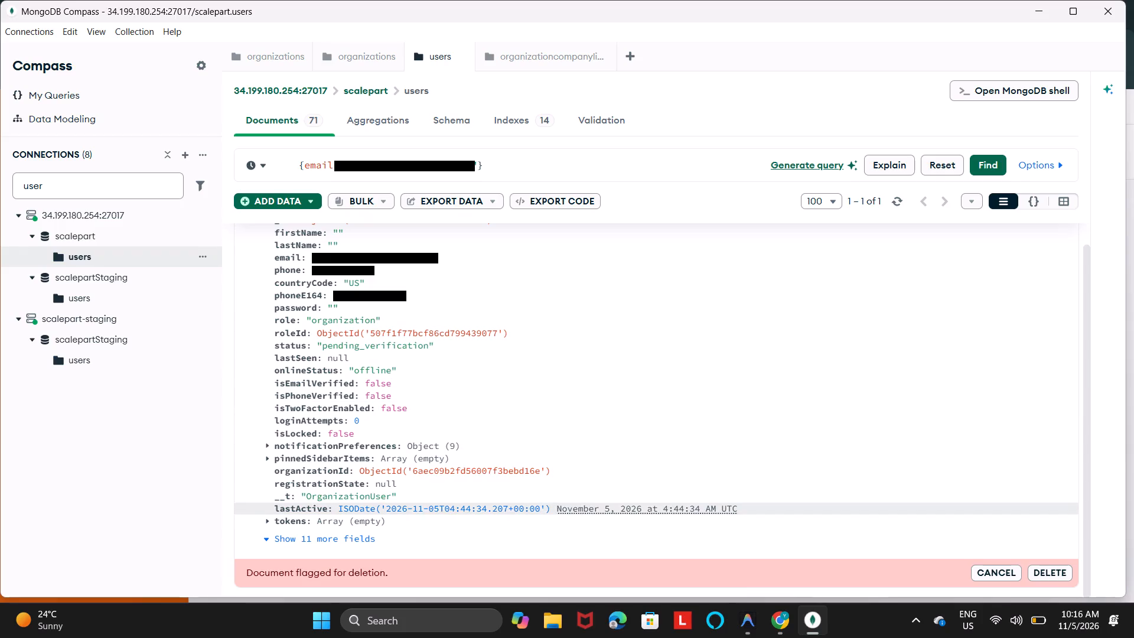
double_click(461, 468)
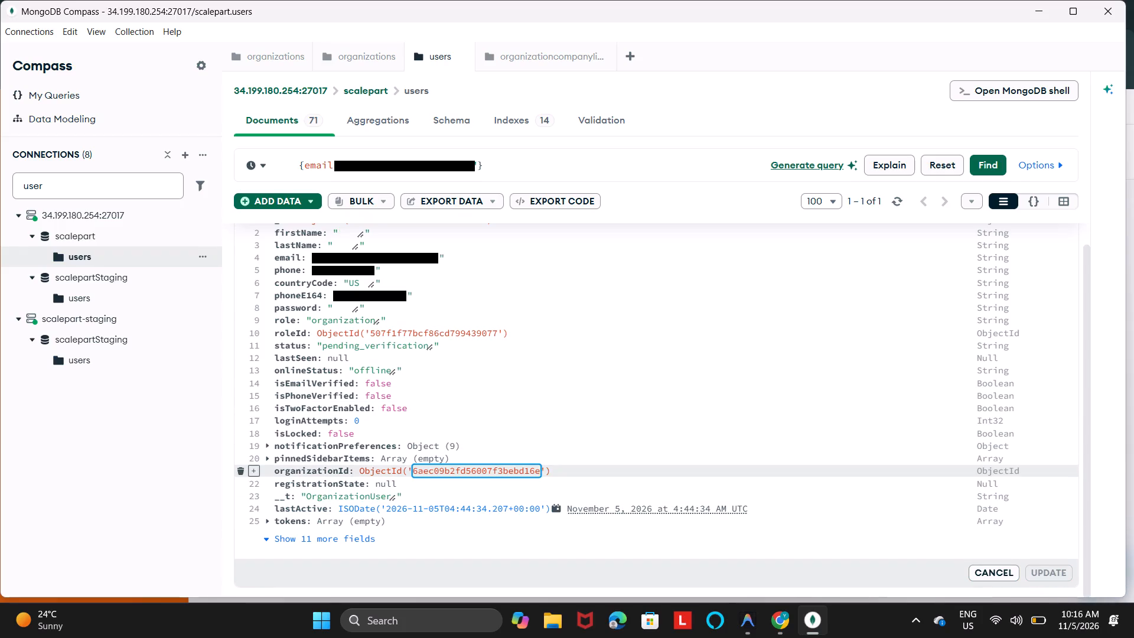
key("ctrl+a")
key("ctrl+c")
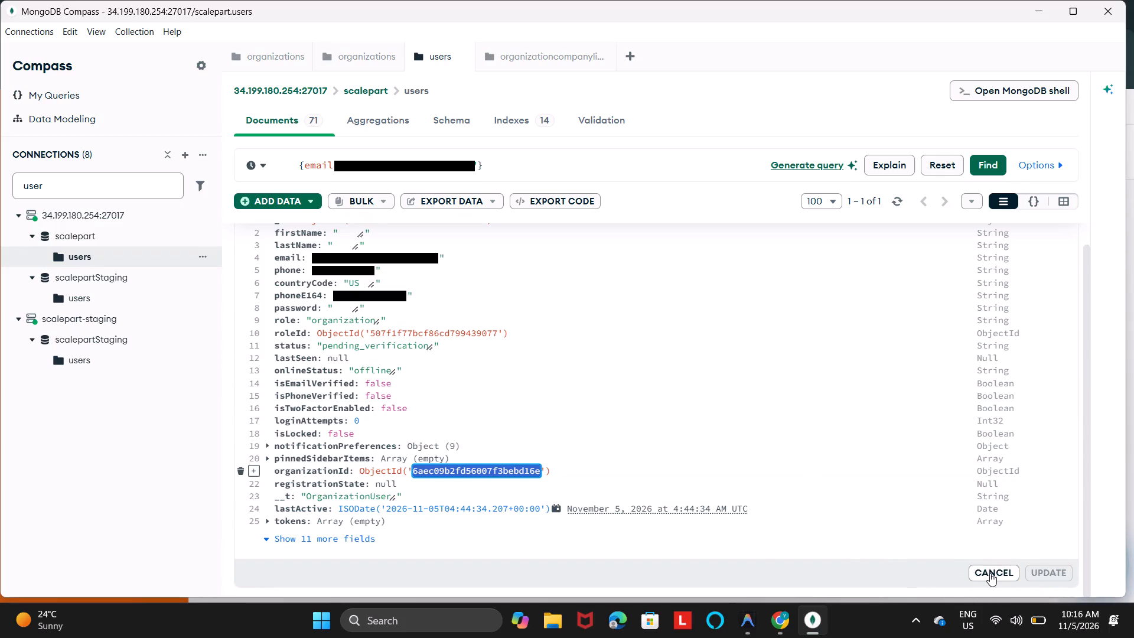
left_click(990, 573)
left_click(1048, 574)
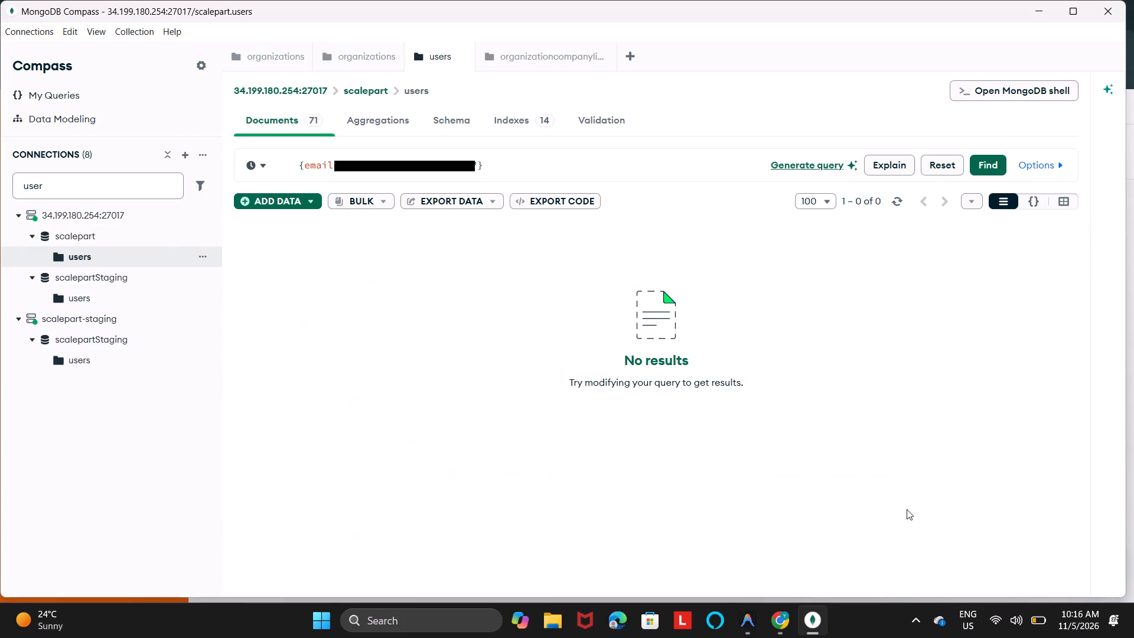
Open the production scalepart organizations collection, filter it by _id using the copied organization ID, and delete the matching document.
triple_click(56, 181)
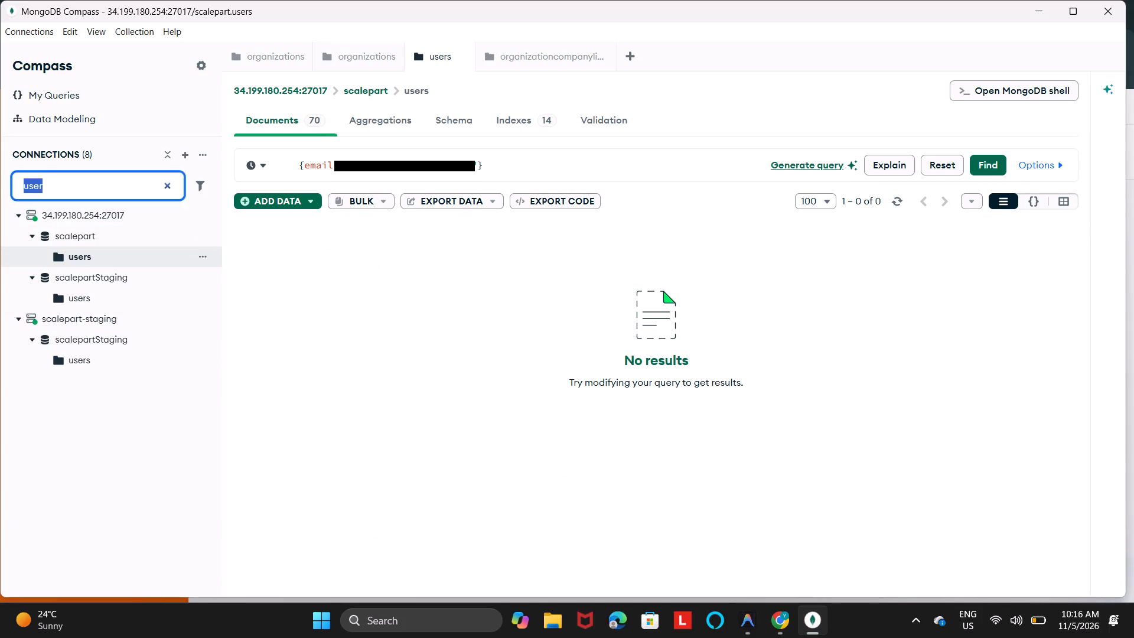
key("BackSpace")
type("org")
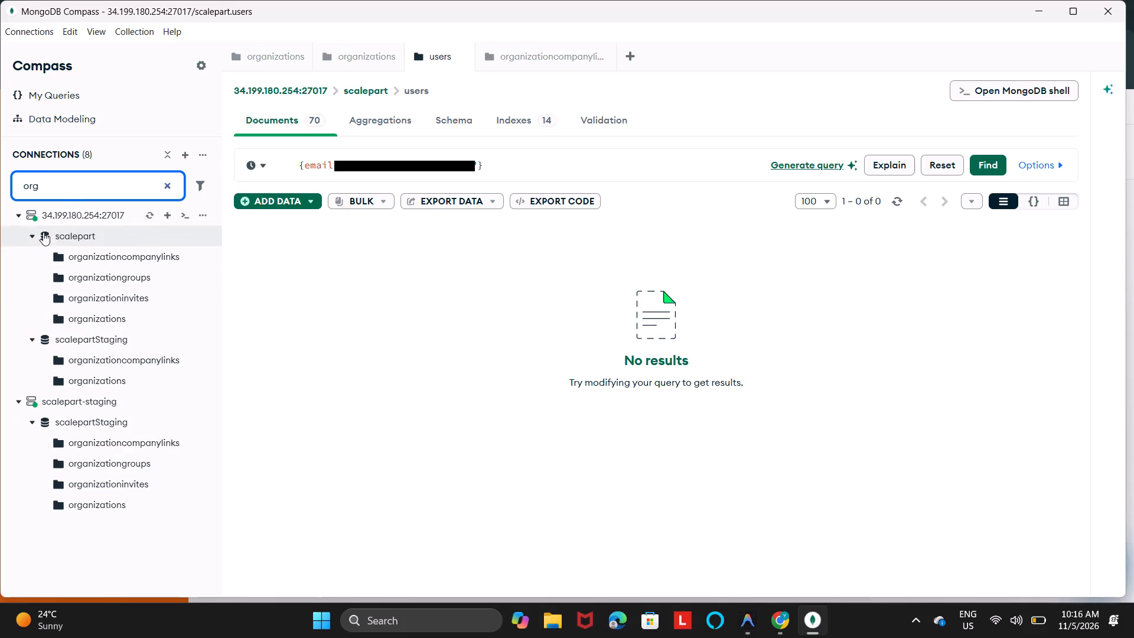
left_click(94, 324)
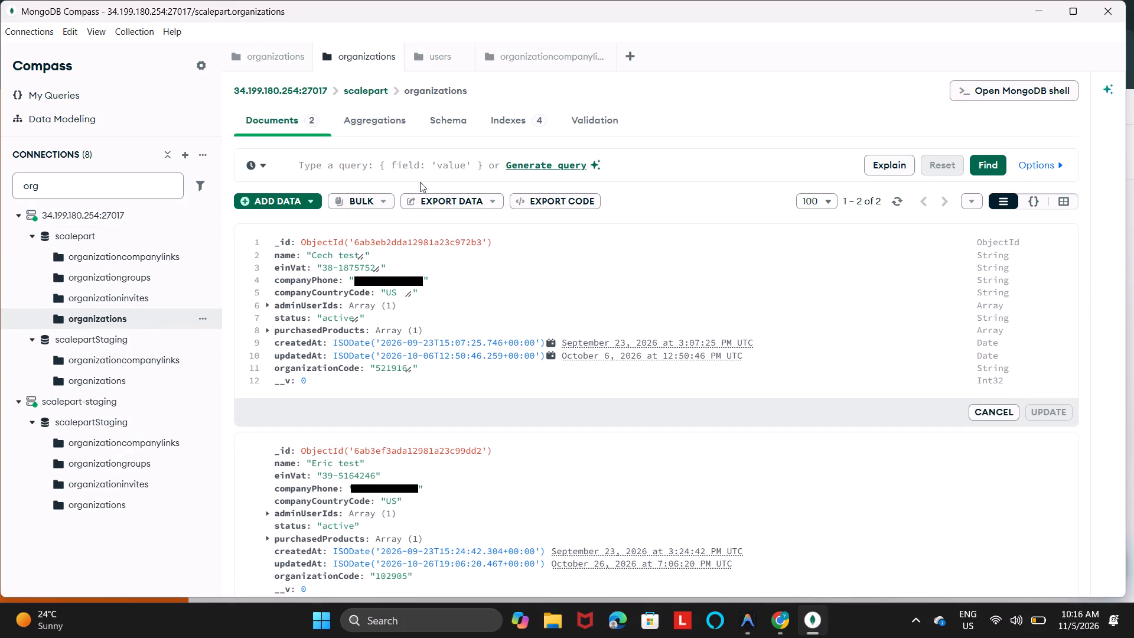
left_click(412, 167)
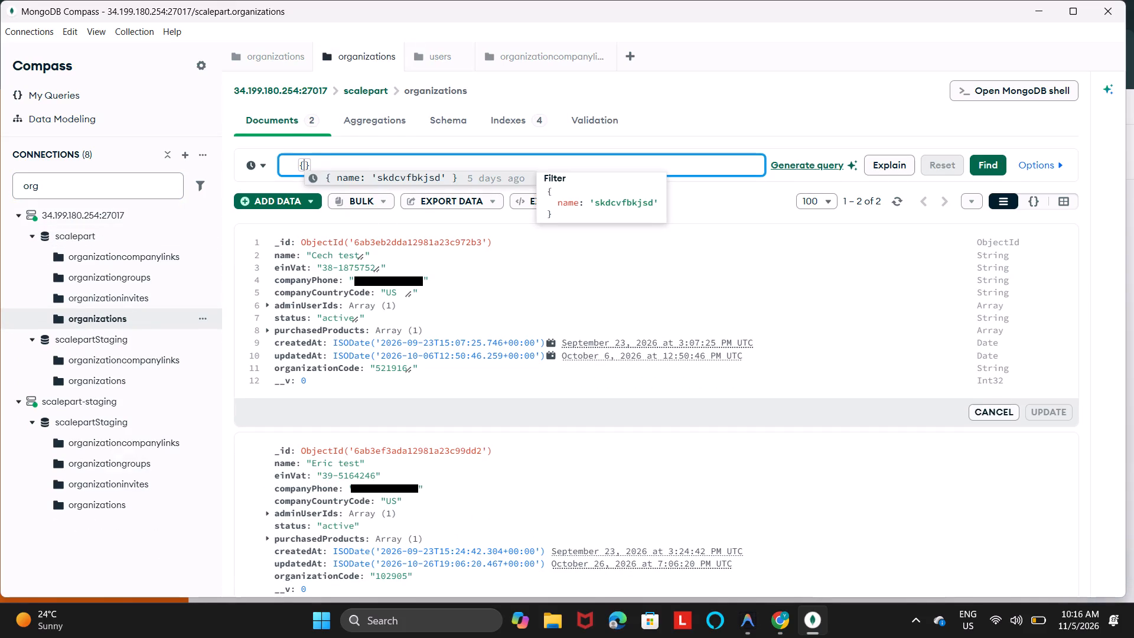
type("_id")
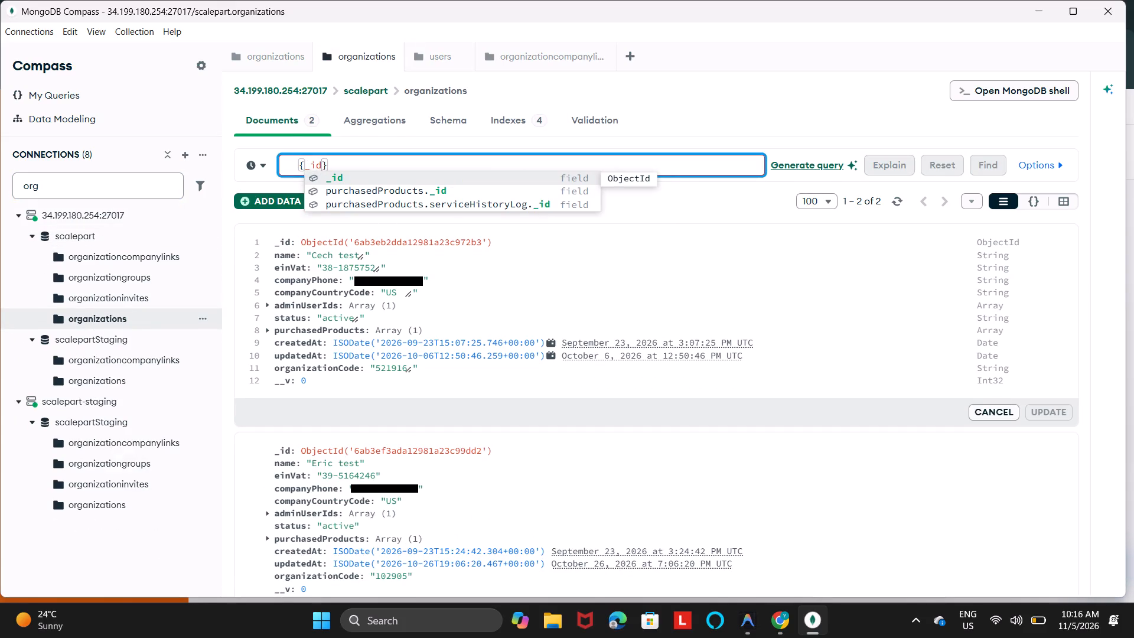
type(":obj")
key("Return")
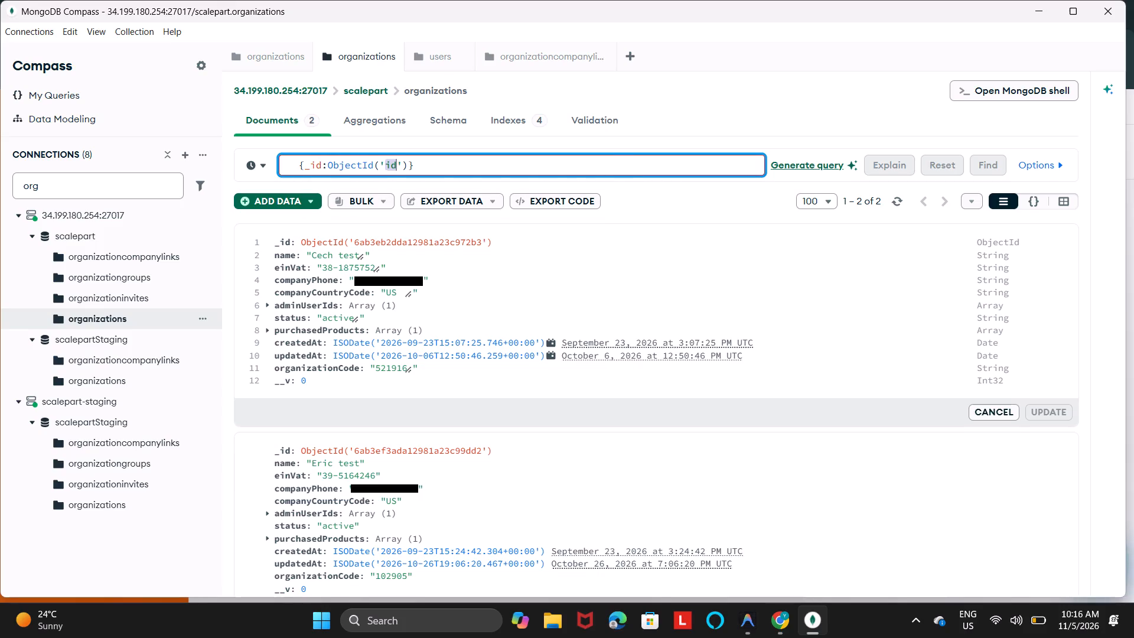
key("BackSpace")
key("ctrl+v")
key("Return")
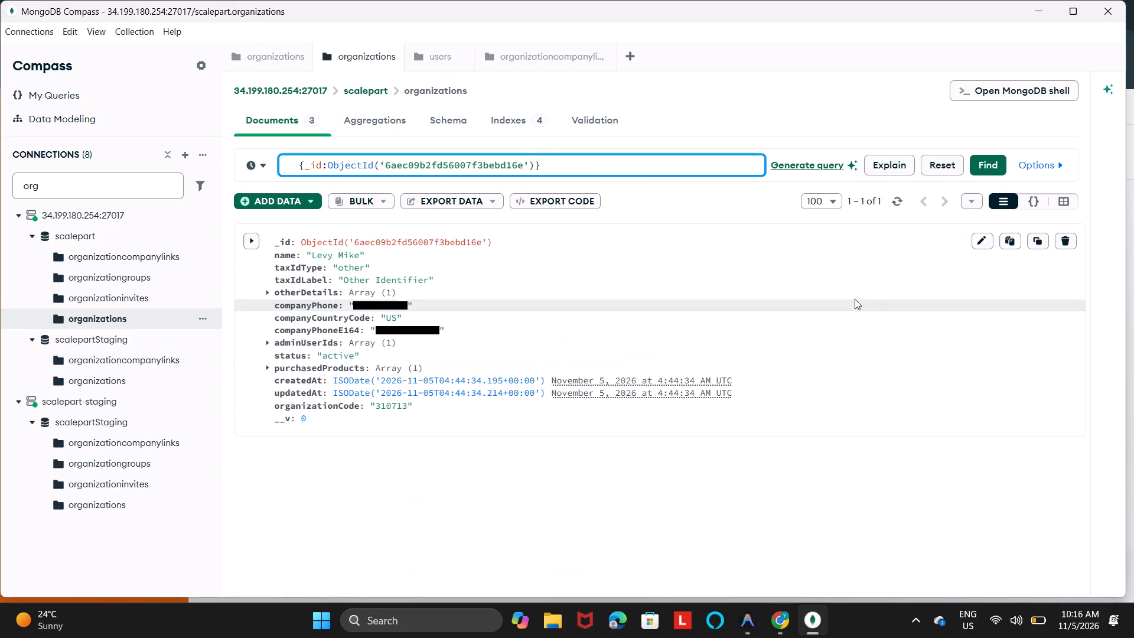
left_click(1064, 245)
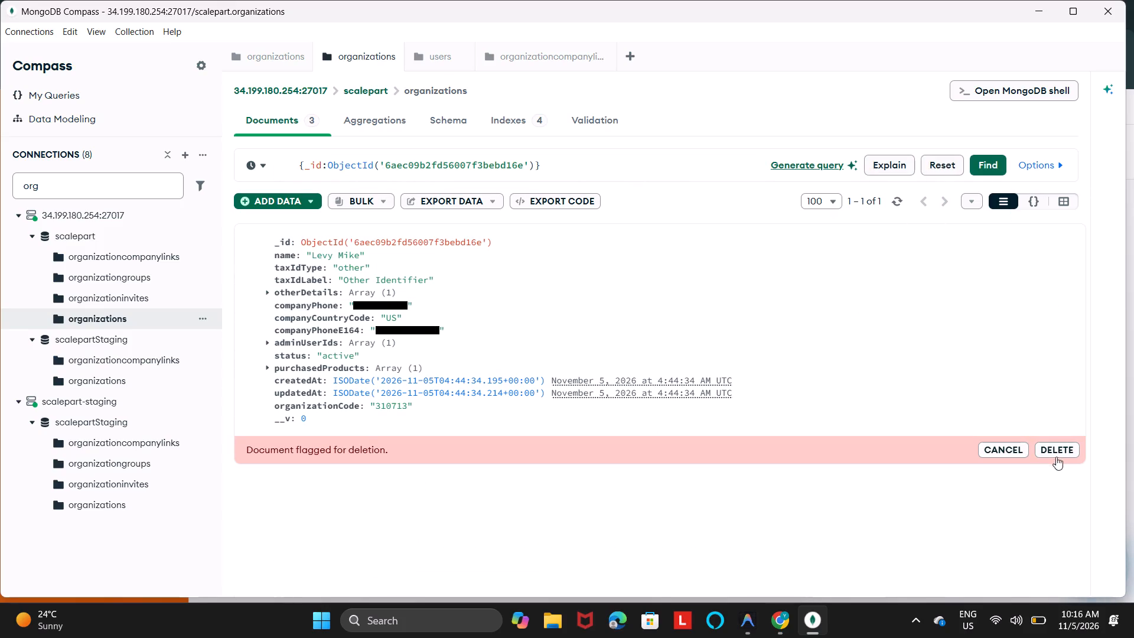
left_click(1053, 453)
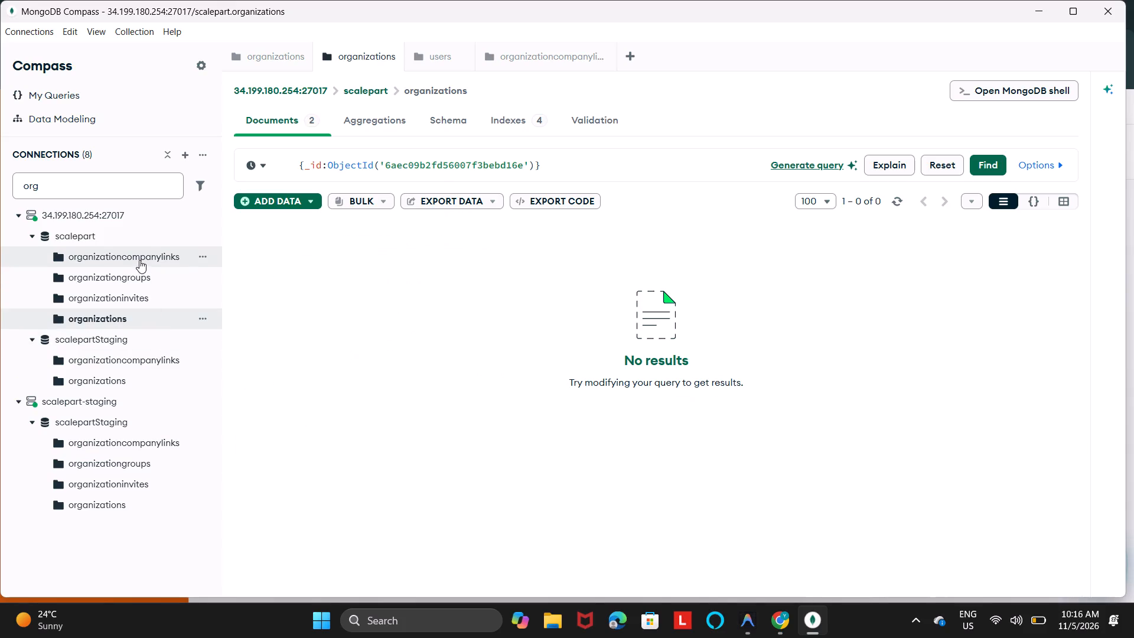
Filter the production organizationcompanylinks collection by the copied organizationId and delete the matching link document.
left_click(139, 260)
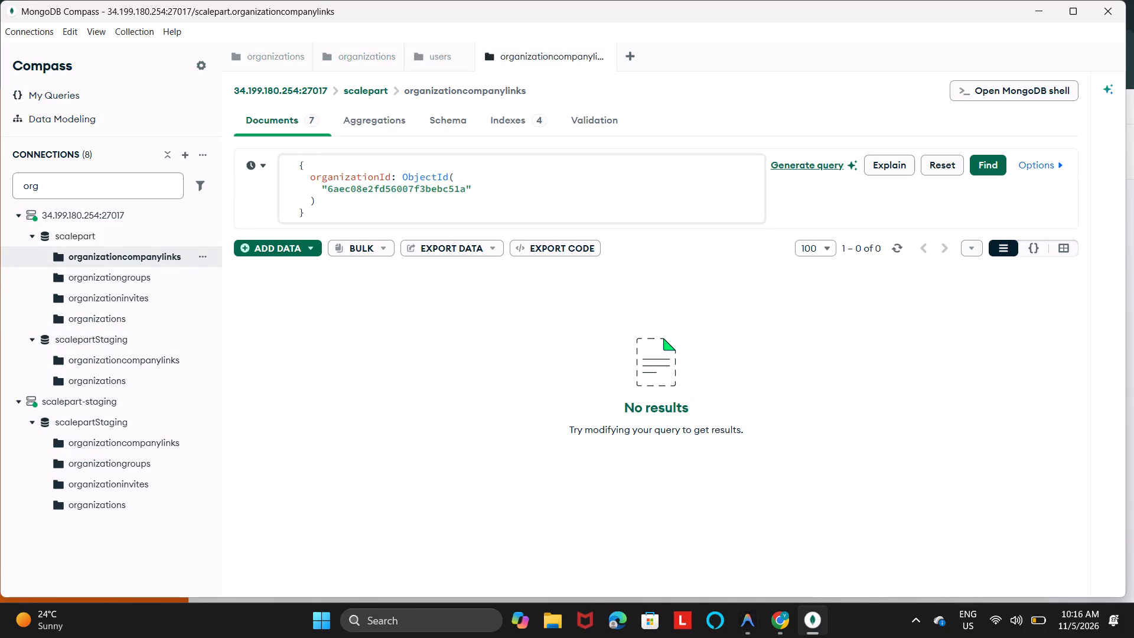
left_click_drag(328, 189, 463, 189)
key("ctrl+v")
key("Return")
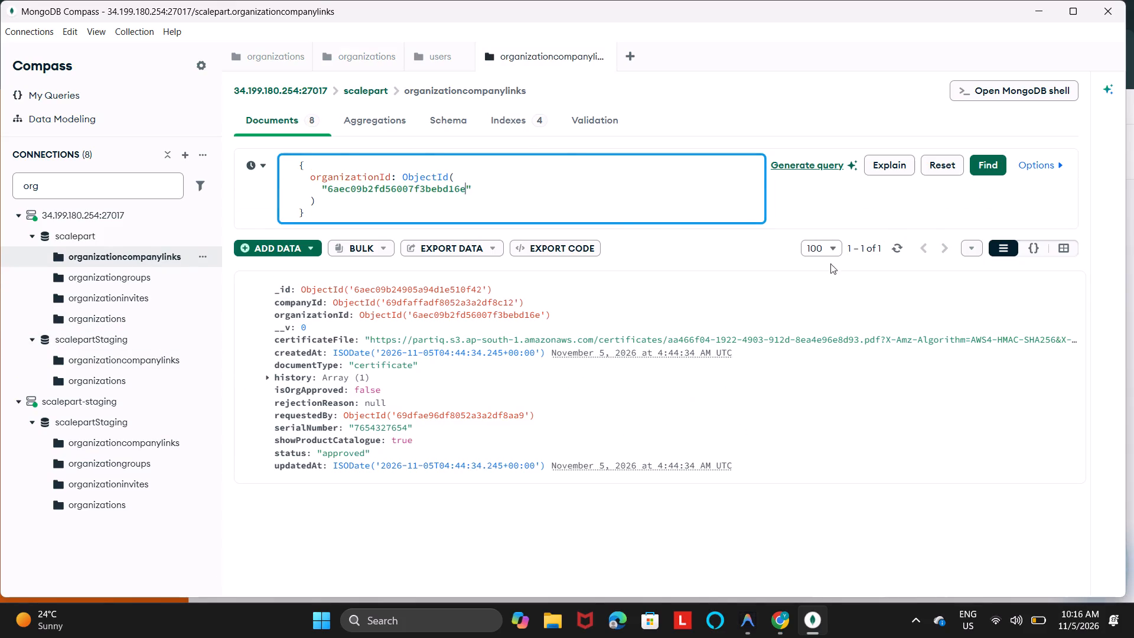
left_click(1062, 292)
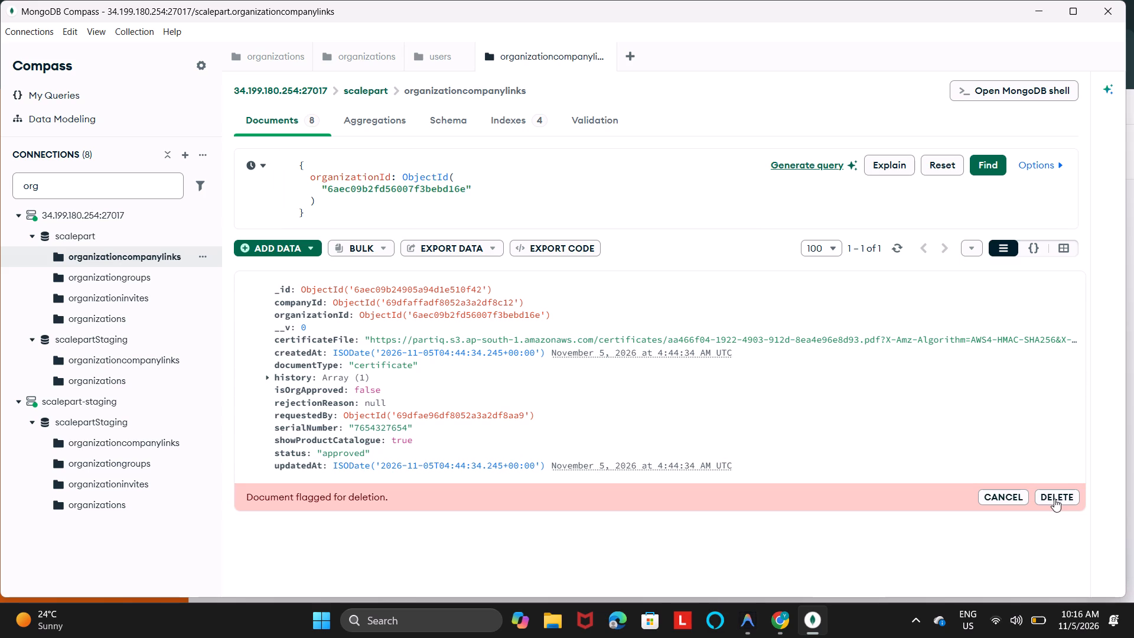
left_click(1054, 499)
Switch to Chrome and reload the Customers page.
key("alt+Tab")
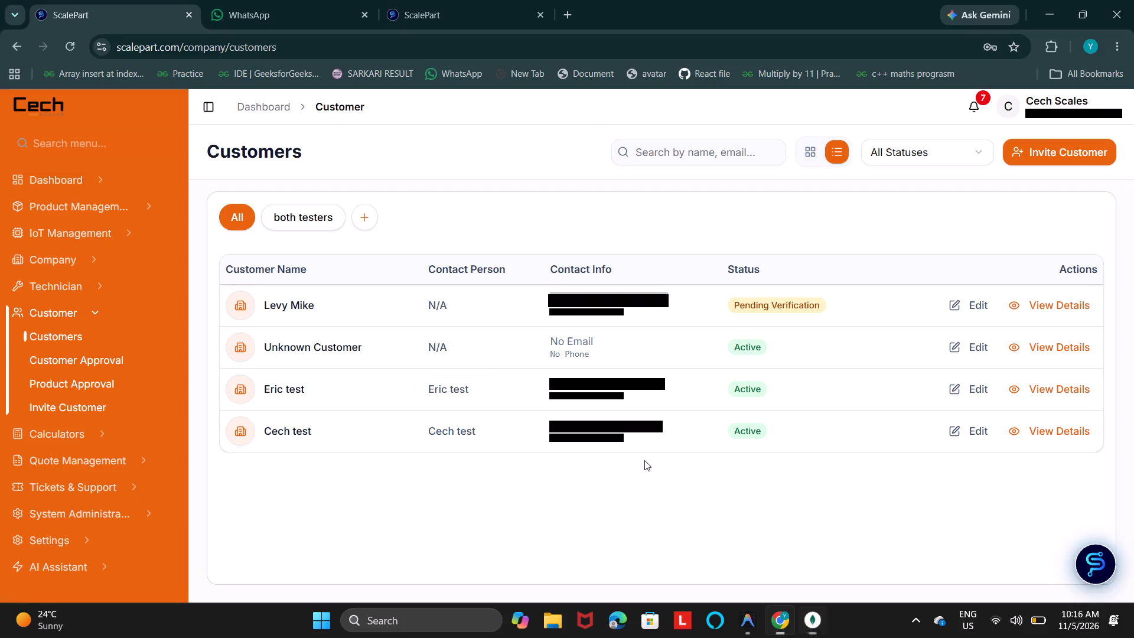
key("ctrl+r")
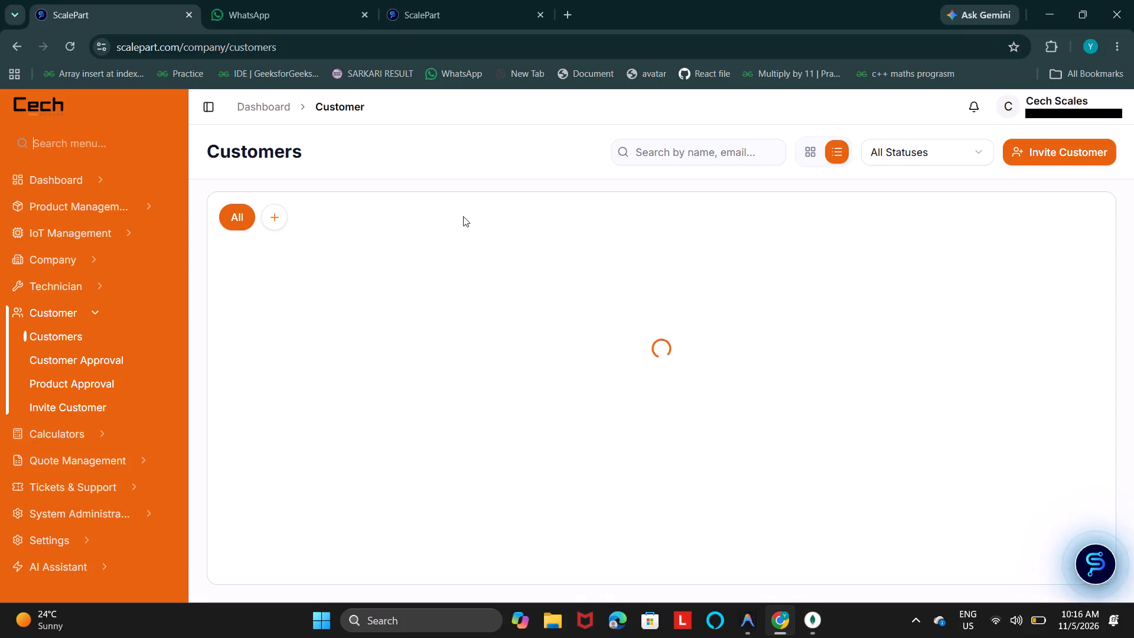
Back in MongoDB Compass, clear the organizationcompanylinks filter and copy the organizationId of the last link document, serial number B1007.
key("alt+Tab")
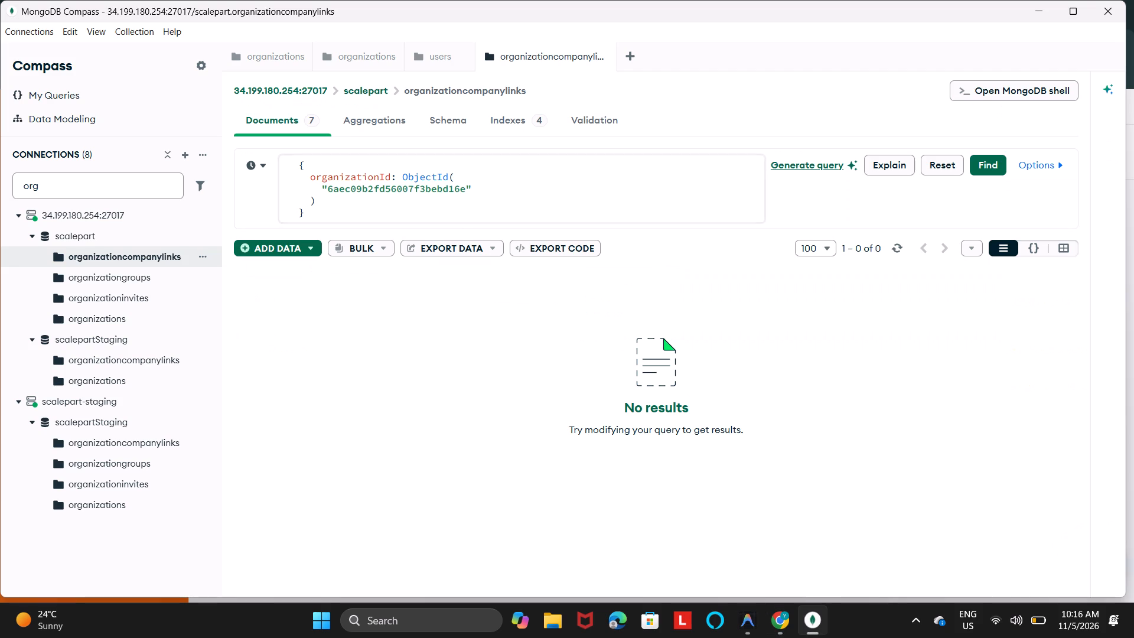
left_click(470, 217)
key("ctrl+a")
key("BackSpace")
key("Return")
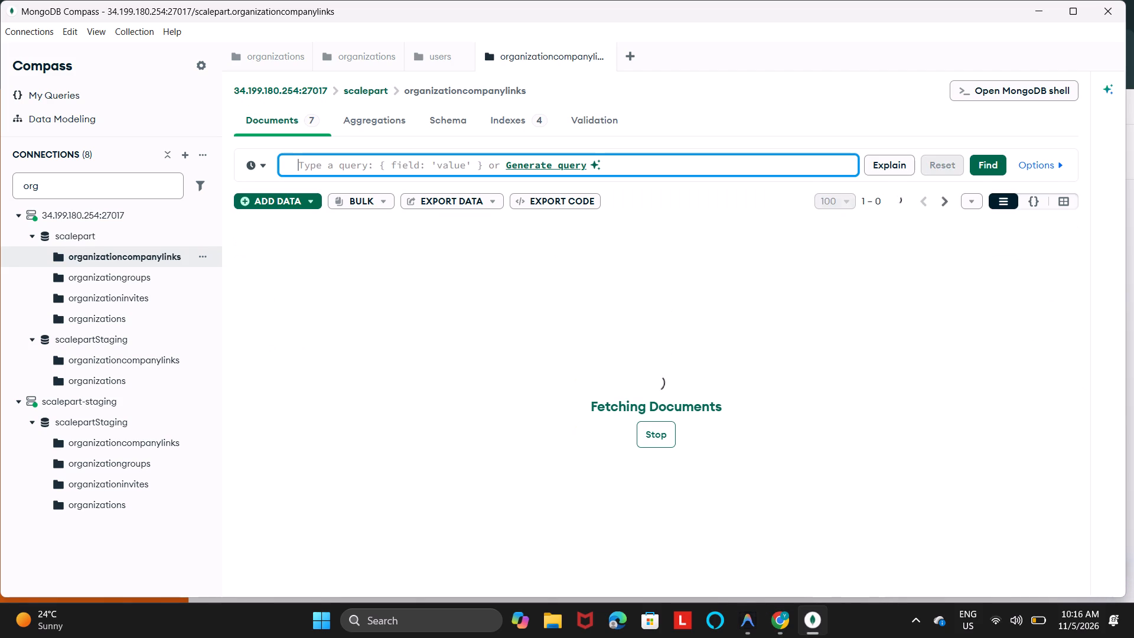
scroll(528, 458, "down", 20)
scroll(528, 458, "down", 7)
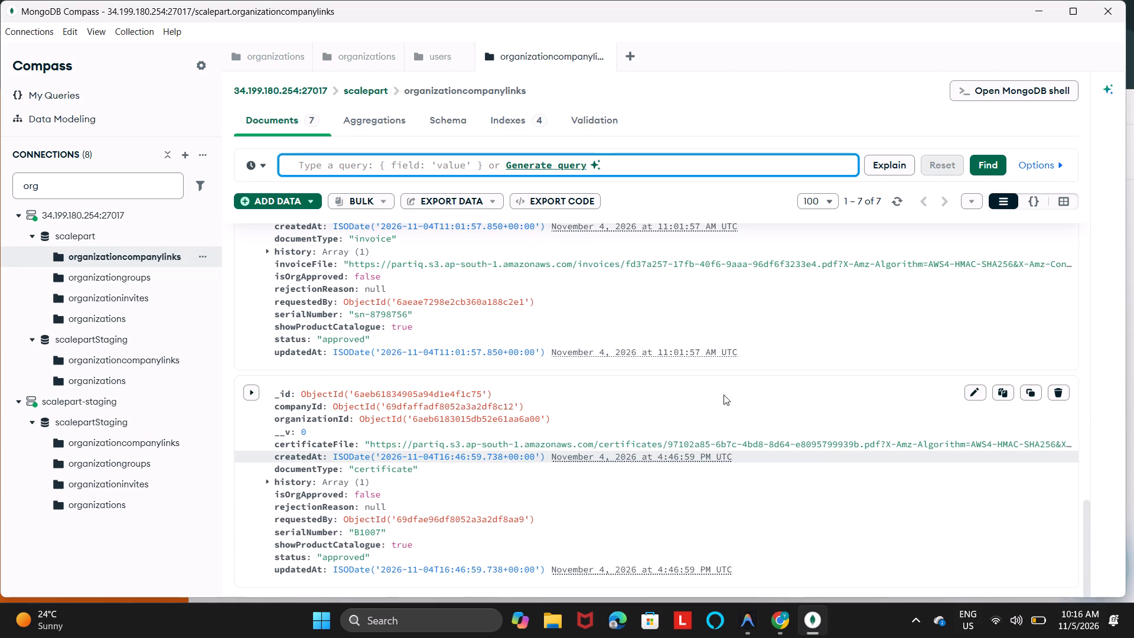
triple_click(474, 417)
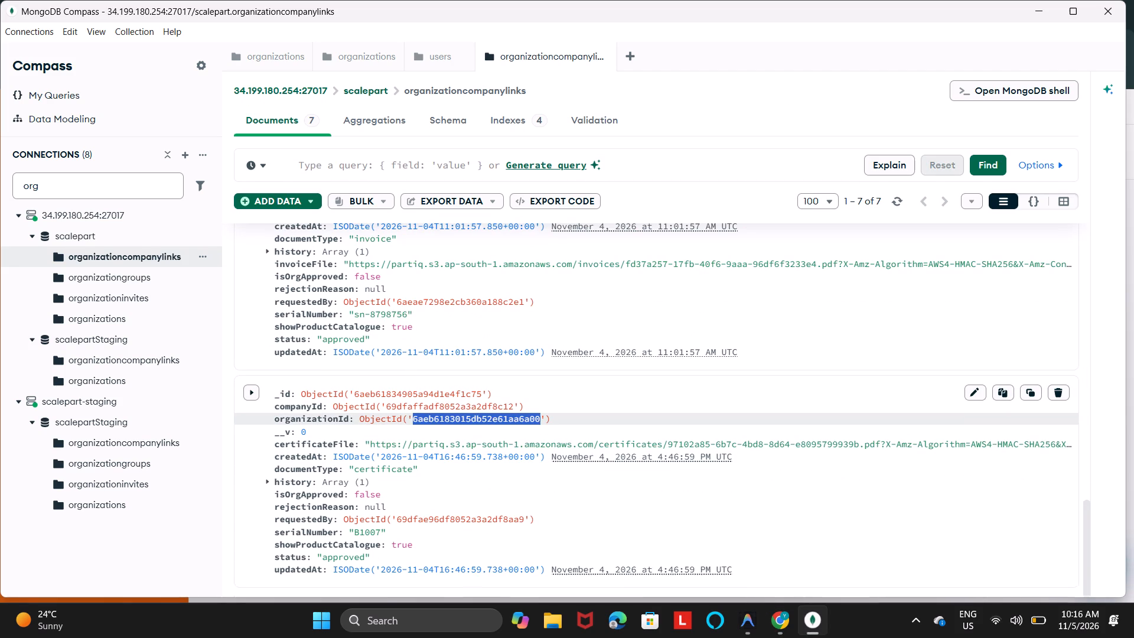
key("ctrl+c")
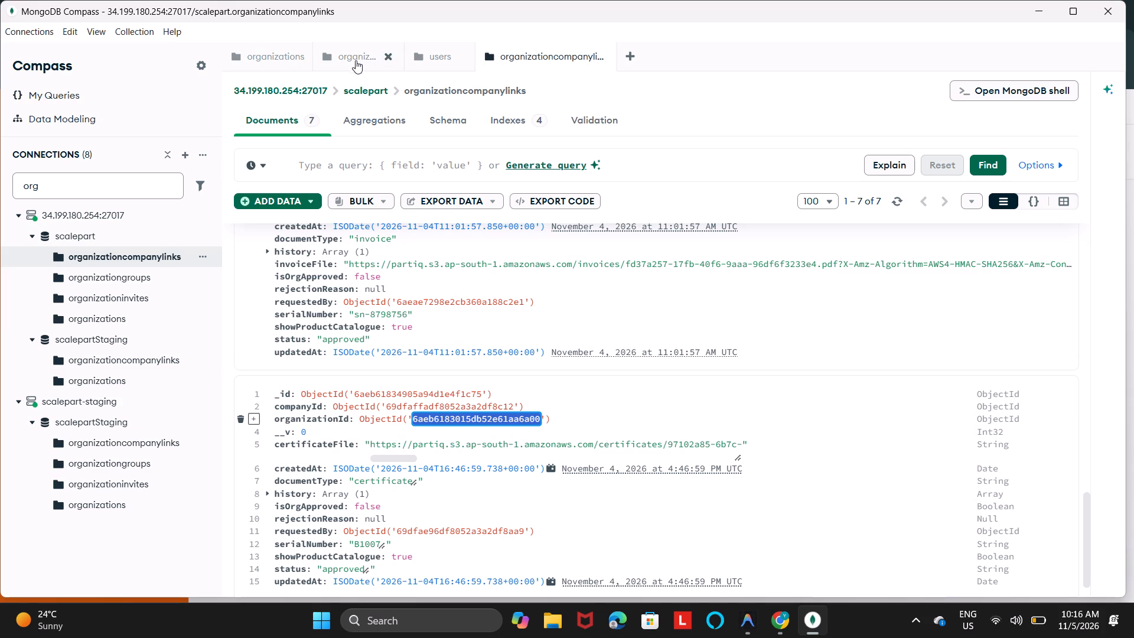
Filter the production scalepart organizations collection by _id using the copied organizationId.
left_click(353, 58)
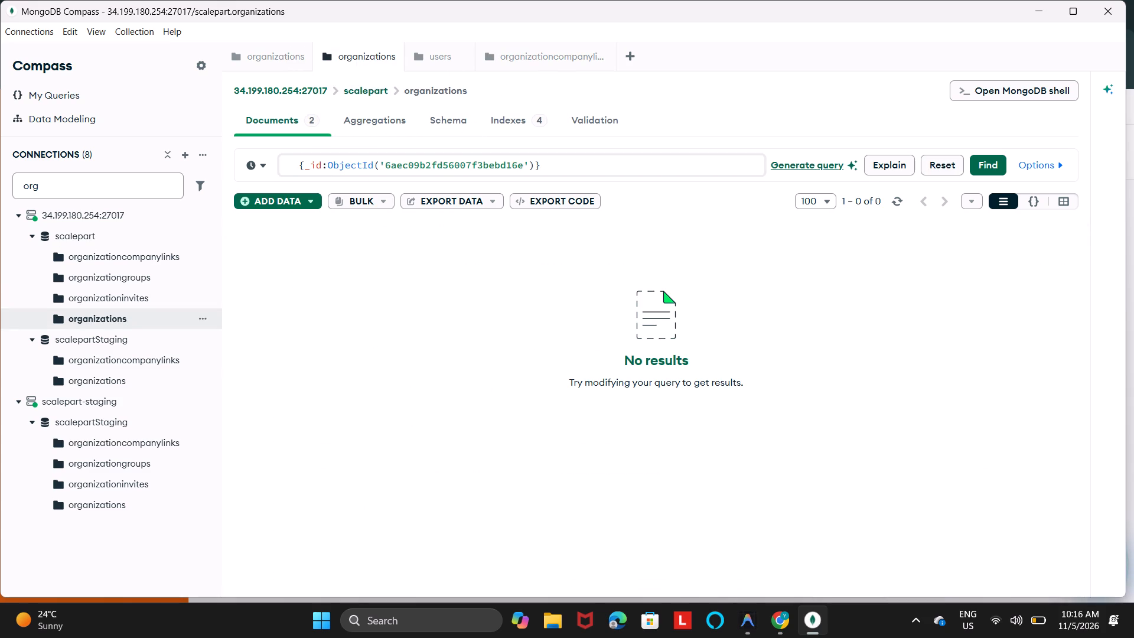
left_click_drag(387, 164, 523, 168)
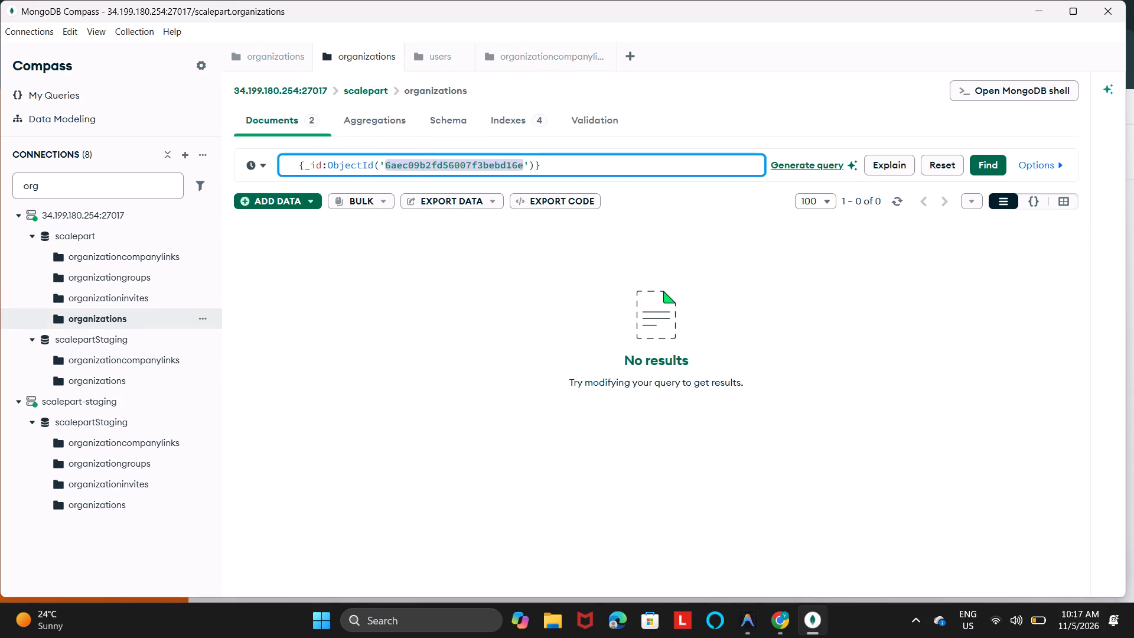
key("ctrl+v")
key("Return")
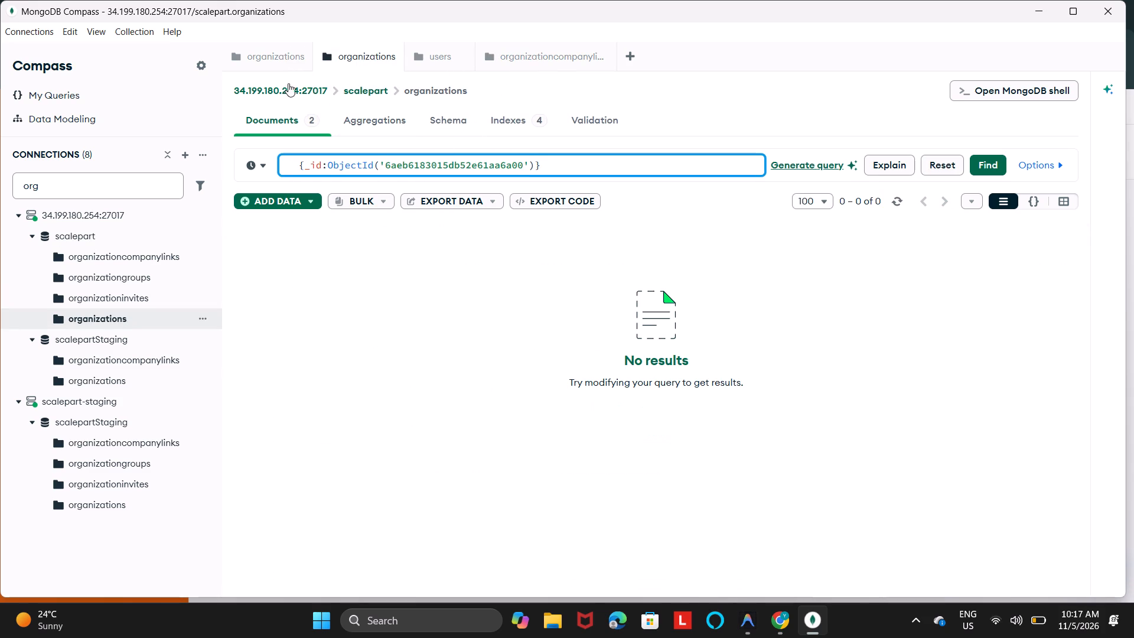
Return to the production organizationcompanylinks collection, leave document editing without changes, and delete the link document with serial number B1007.
left_click(530, 48)
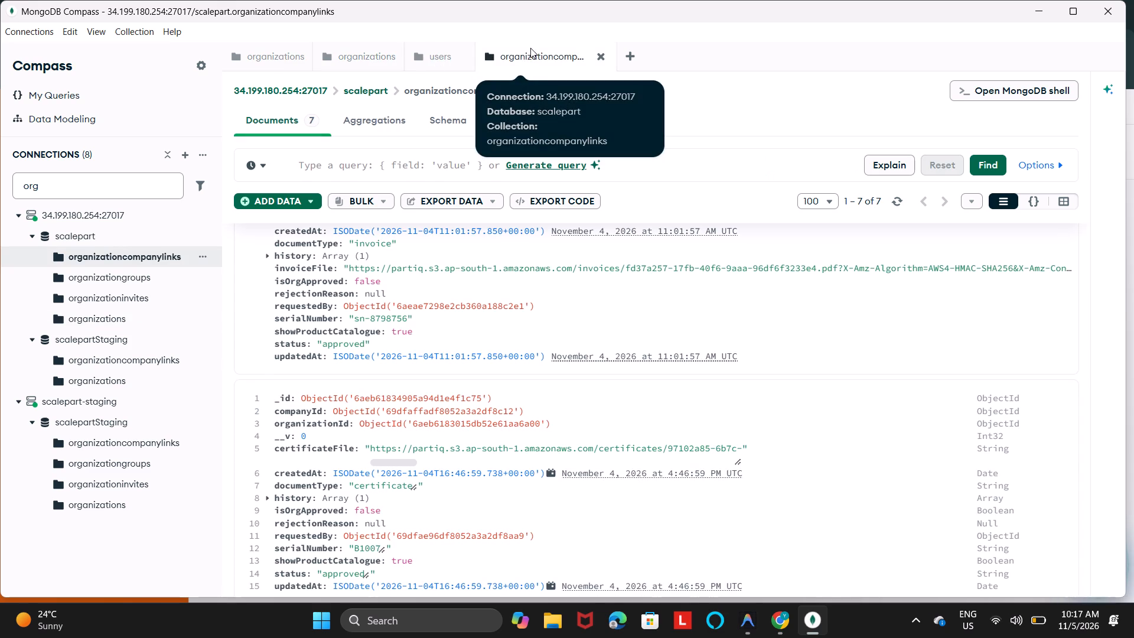
scroll(497, 325, "down", 3)
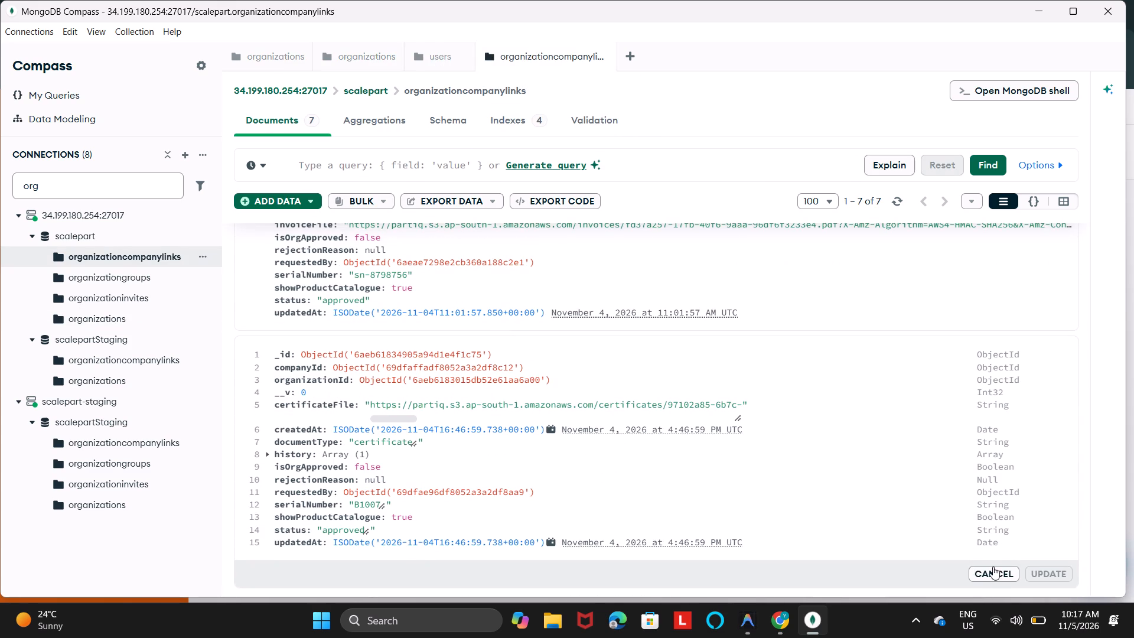
left_click(998, 579)
left_click(1062, 396)
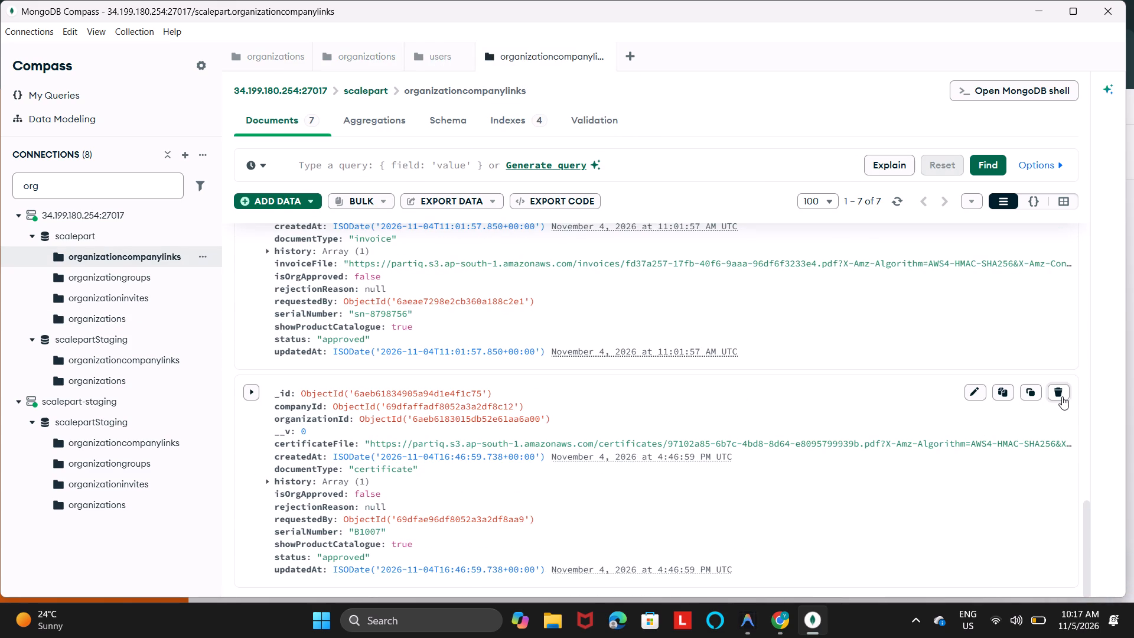
scroll(1062, 396, "down", 6)
left_click(1050, 575)
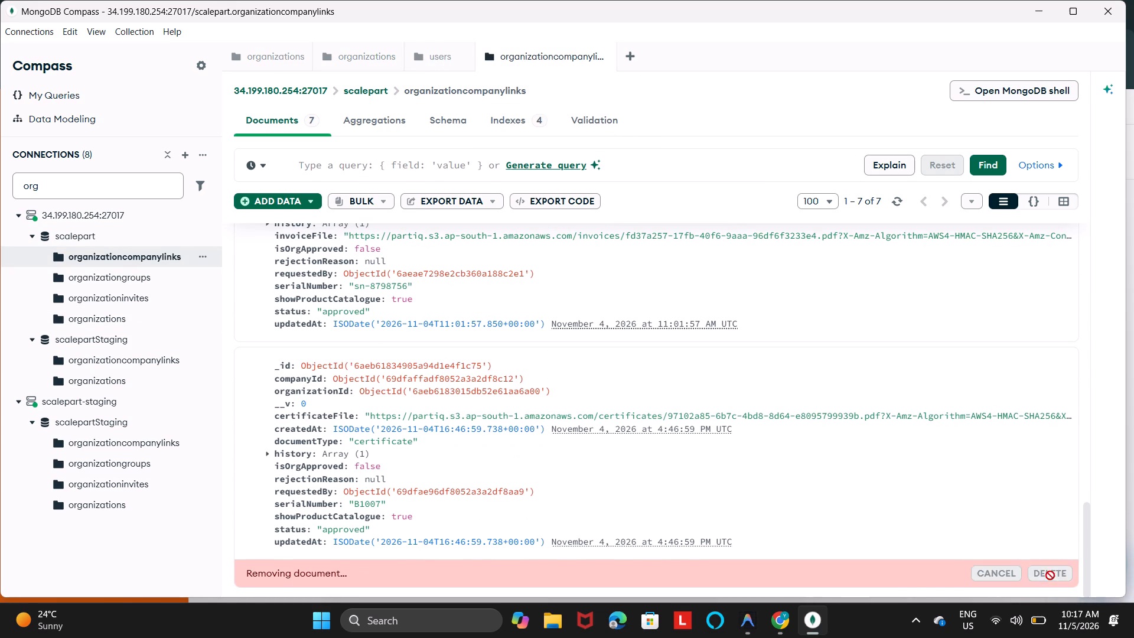